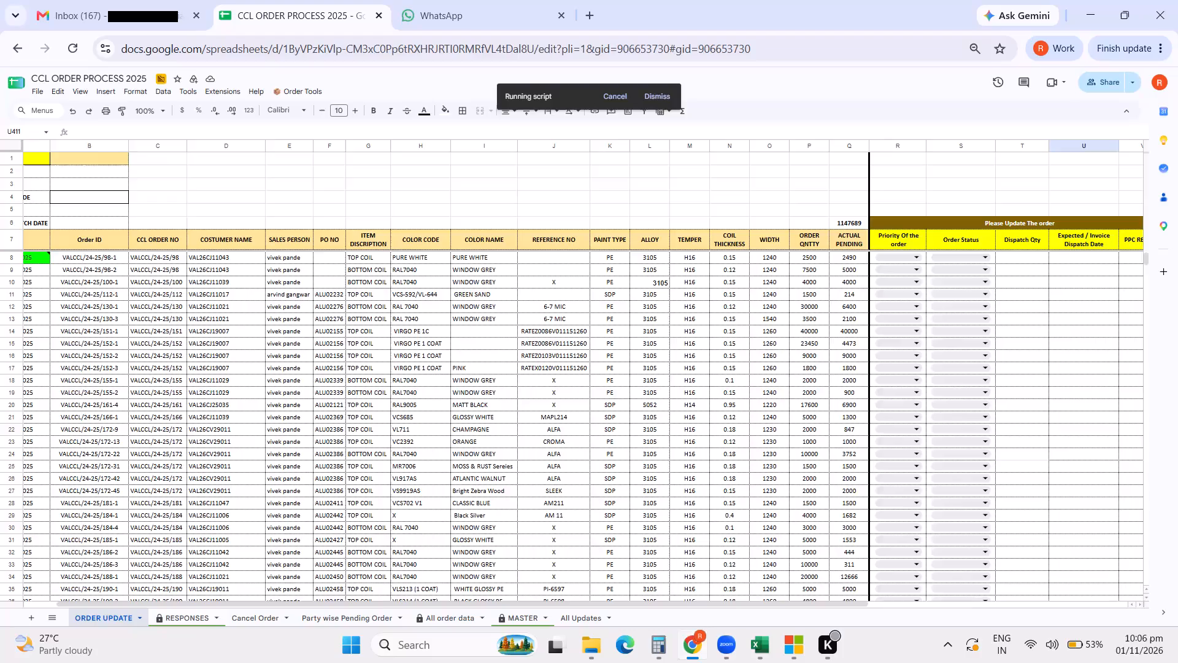
# On the Party wise Pending Order sheet, copy range B3:R190, from the Sub Order Number header through the last order's Expected Dispatch Date.
pyautogui.click(652, 99)
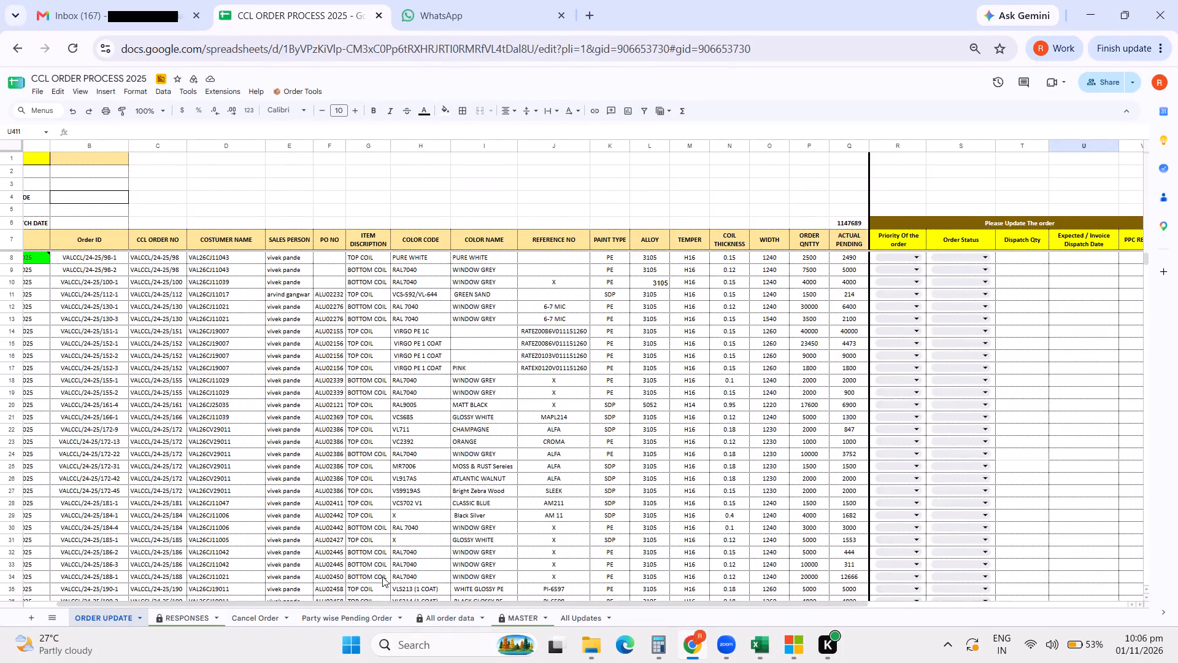
pyautogui.click(336, 622)
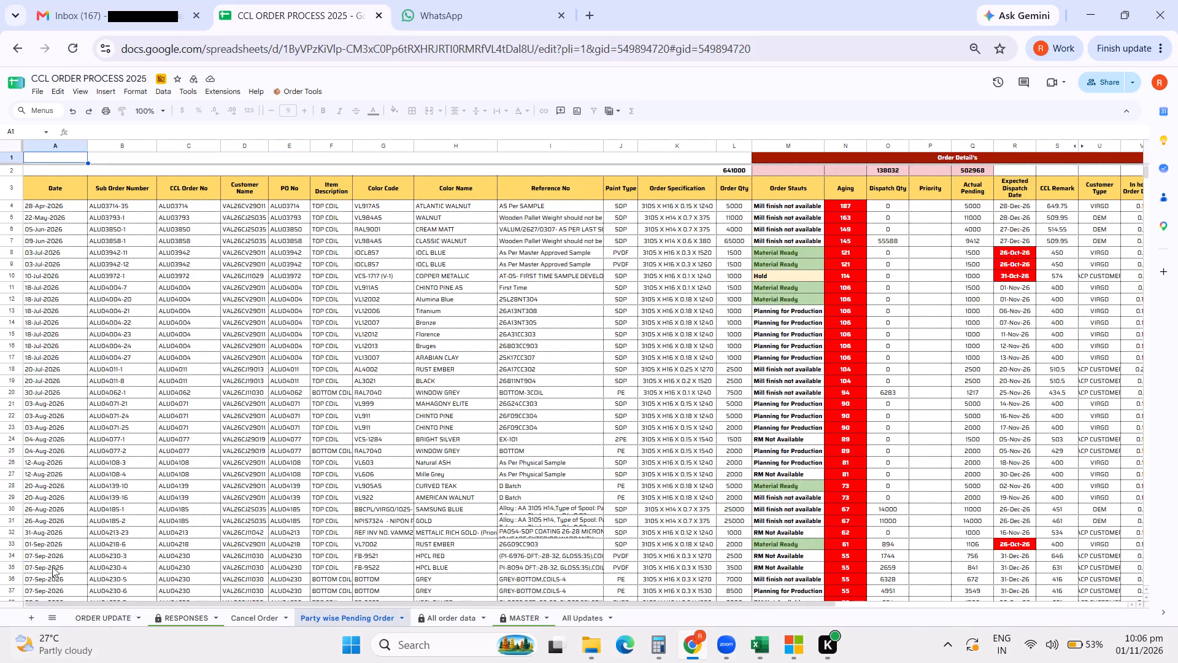
pyautogui.scroll(5, 12, 475)
pyautogui.moveTo(136, 185); pyautogui.dragTo(480, 213)
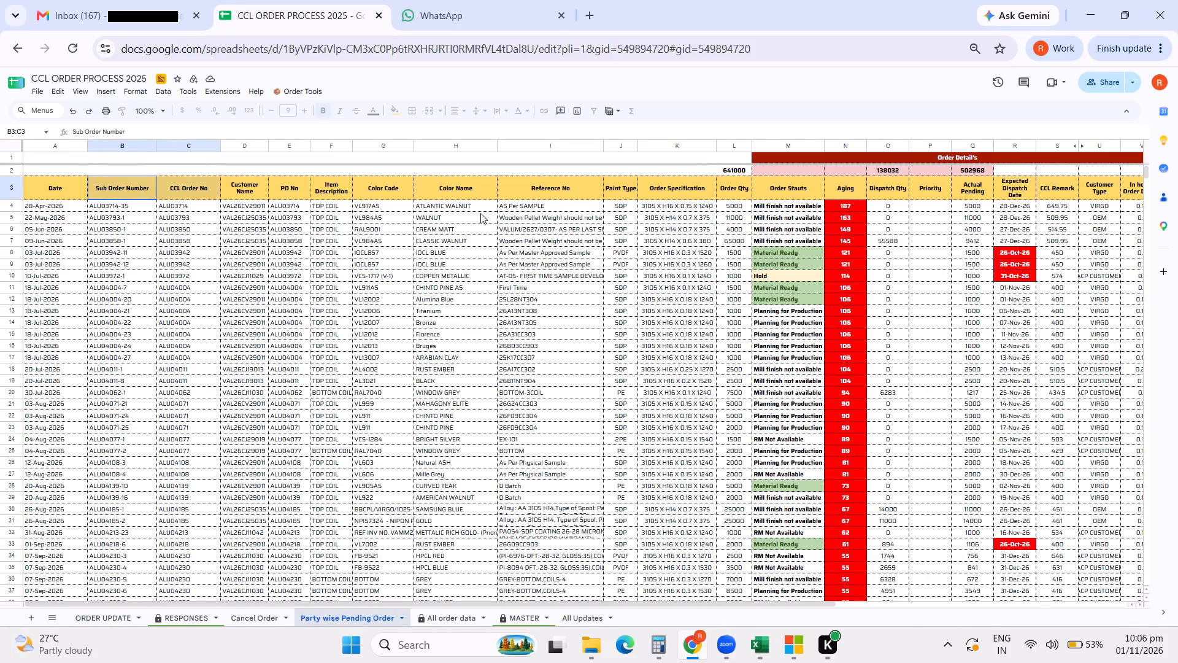
pyautogui.moveTo(480, 213); pyautogui.dragTo(1004, 252)
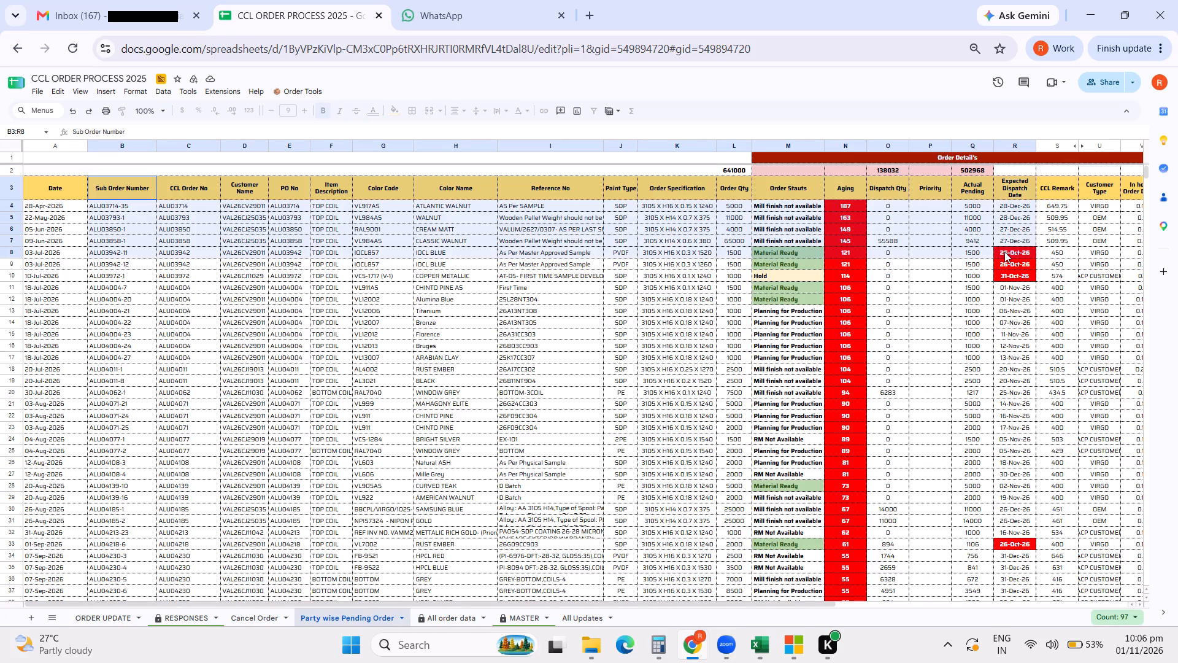
pyautogui.moveTo(1004, 252); pyautogui.dragTo(1018, 429)
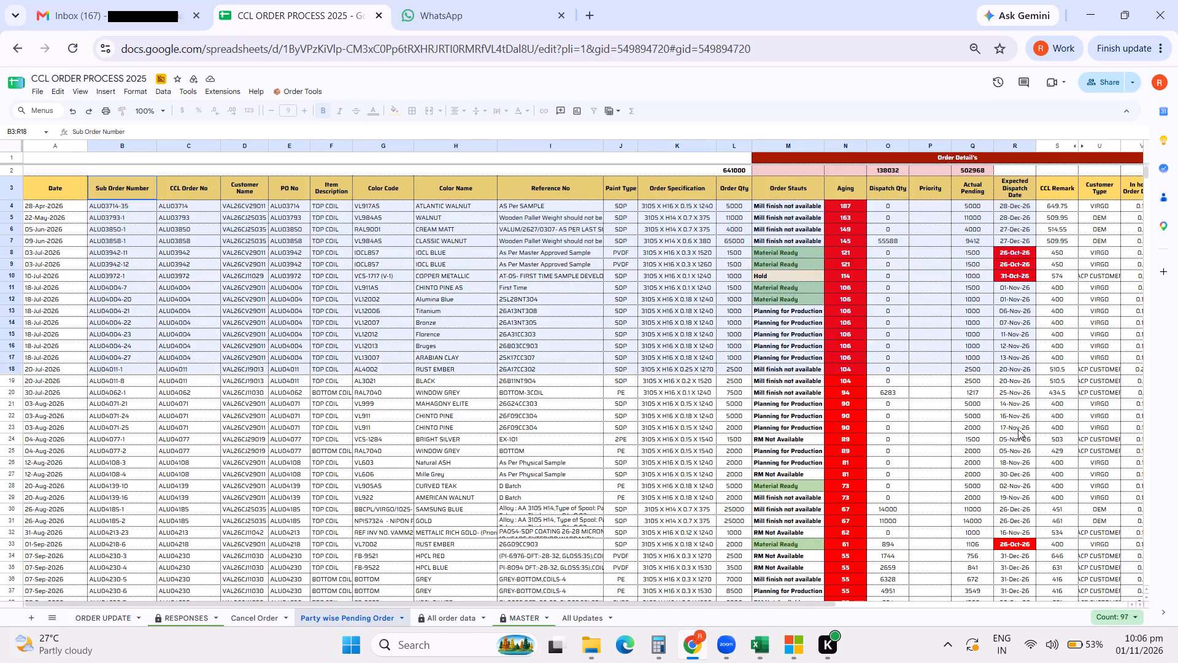
pyautogui.moveTo(1018, 429); pyautogui.dragTo(934, 579)
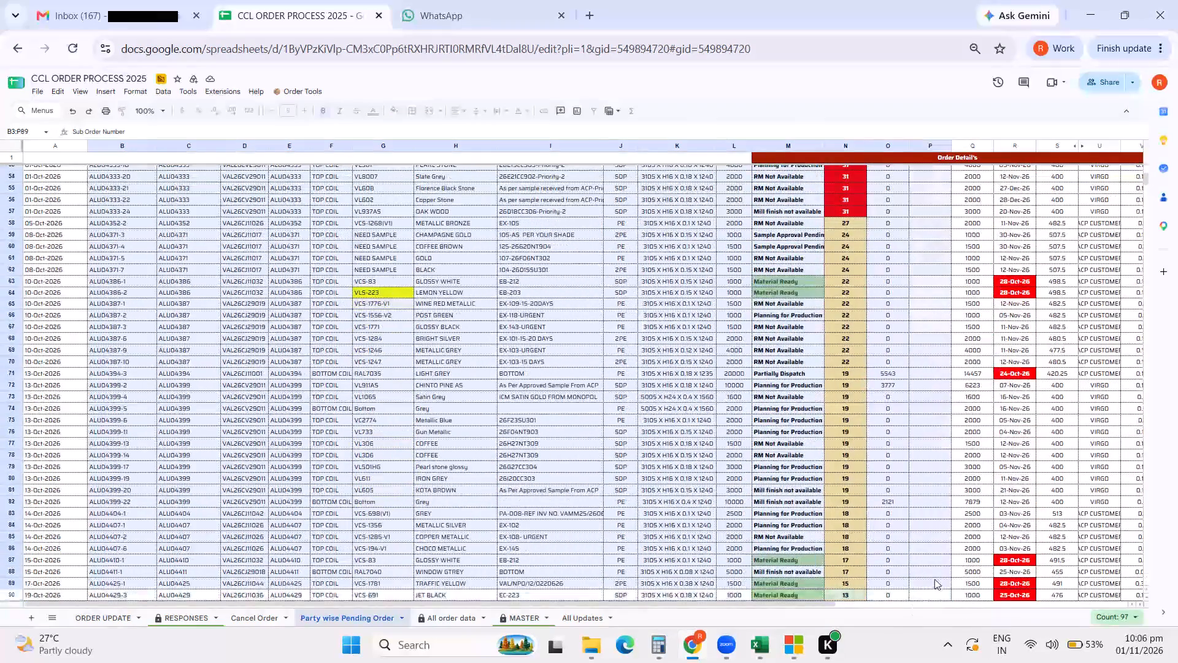
pyautogui.moveTo(934, 579); pyautogui.dragTo(1025, 654)
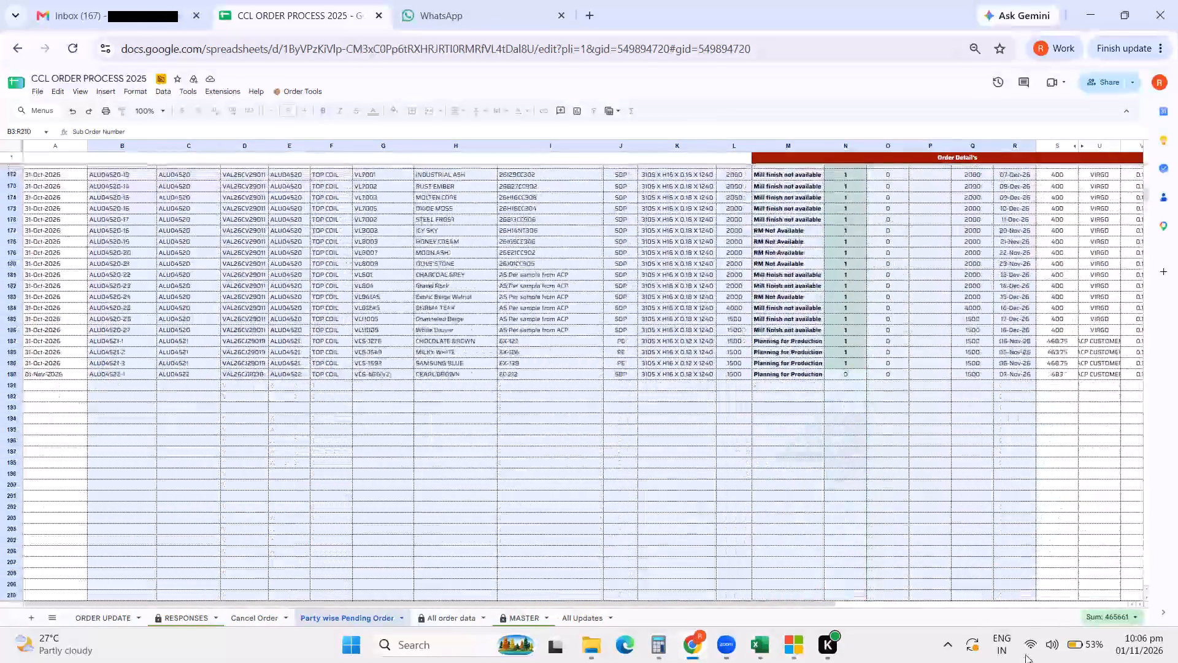
pyautogui.moveTo(1025, 654); pyautogui.dragTo(1026, 285)
pyautogui.hotkey('ctrl', 'c')
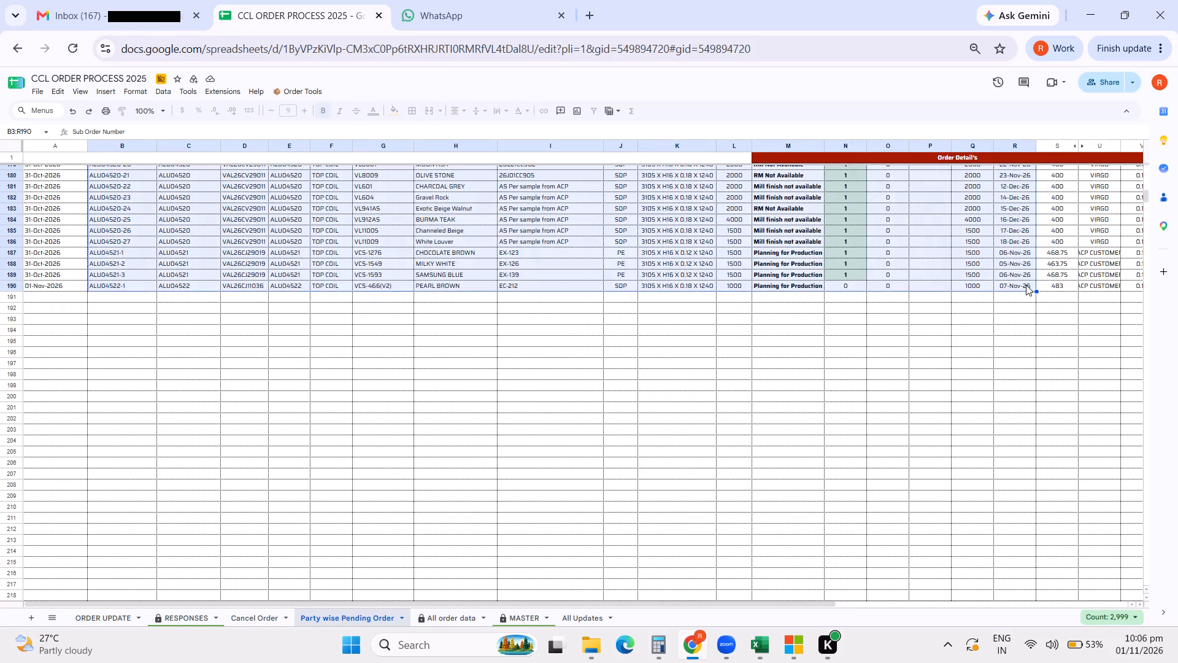
pyautogui.hotkey('ctrl', 'c')
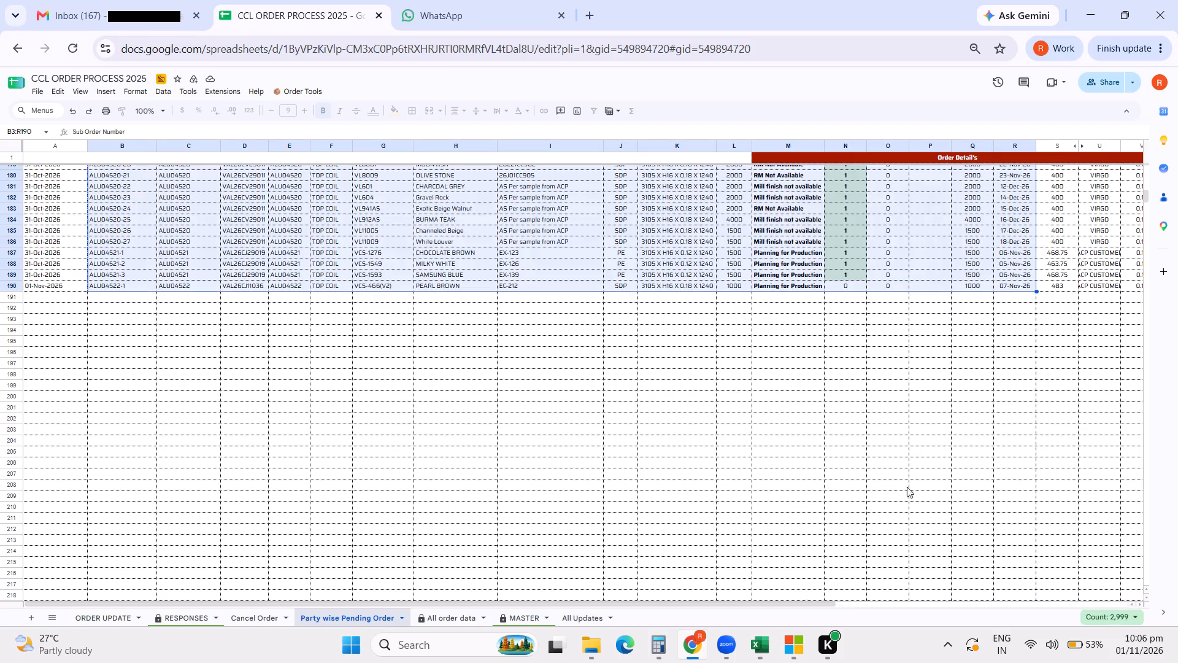
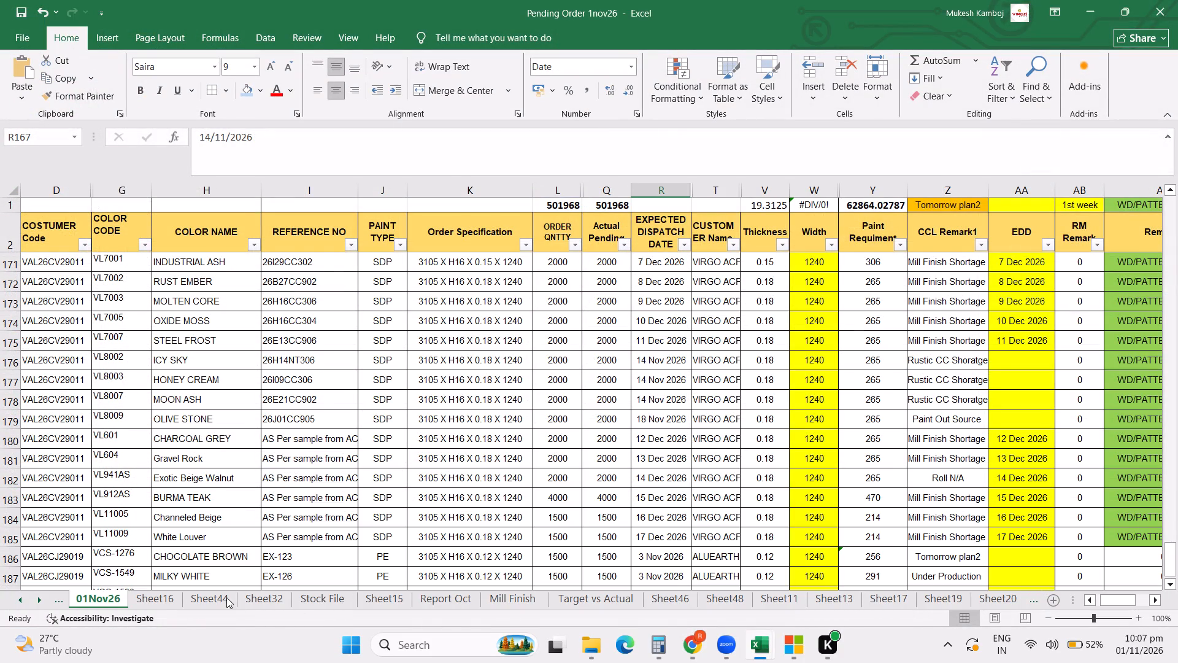
# Look through the worksheets of the Pending Order 1nov26 workbook and delete Sheet15.
pyautogui.click(156, 594)
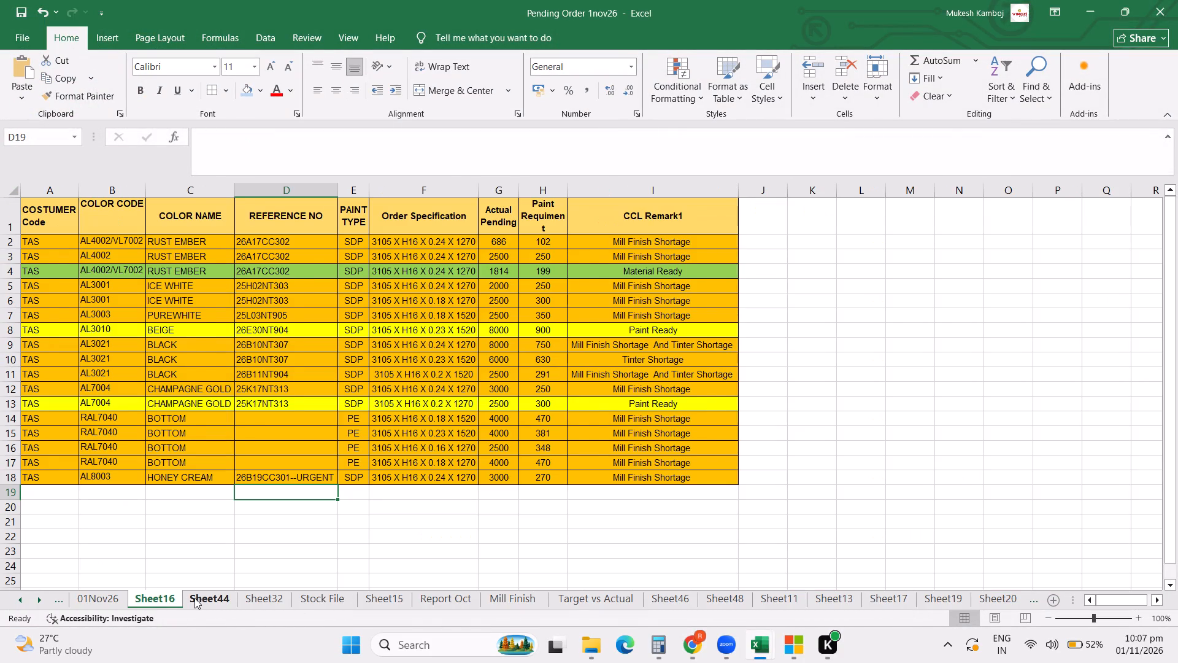
pyautogui.click(201, 597)
pyautogui.click(264, 599)
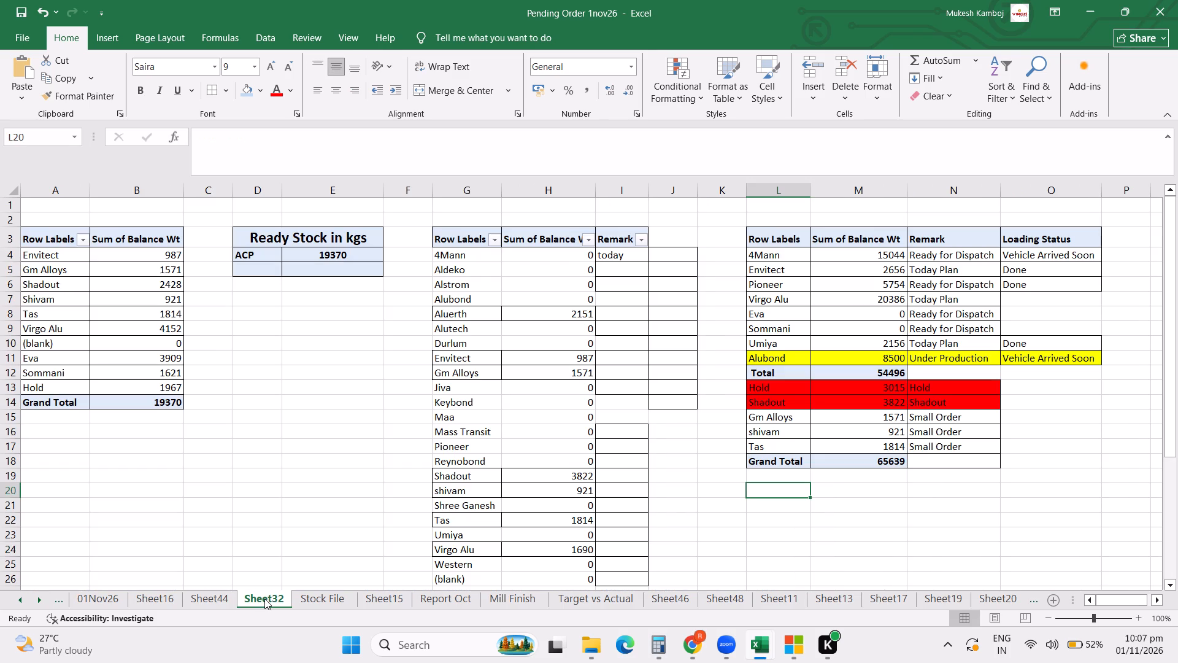
pyautogui.click(314, 601)
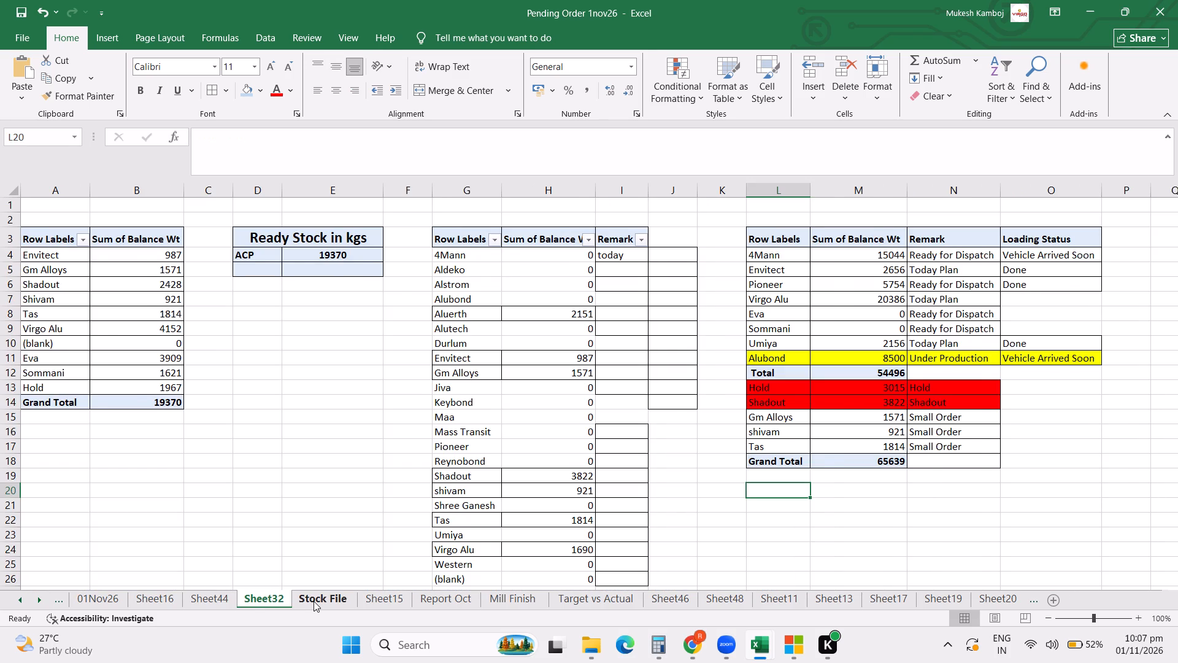
pyautogui.click(370, 600)
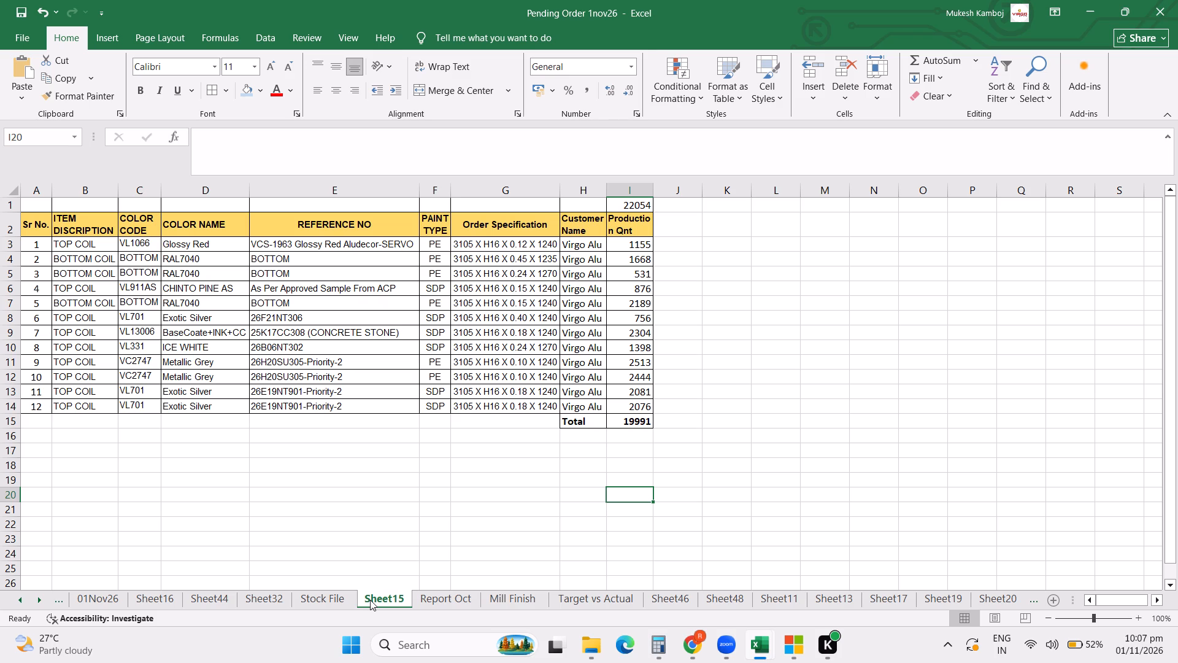
pyautogui.rightClick(370, 600)
pyautogui.click(407, 441)
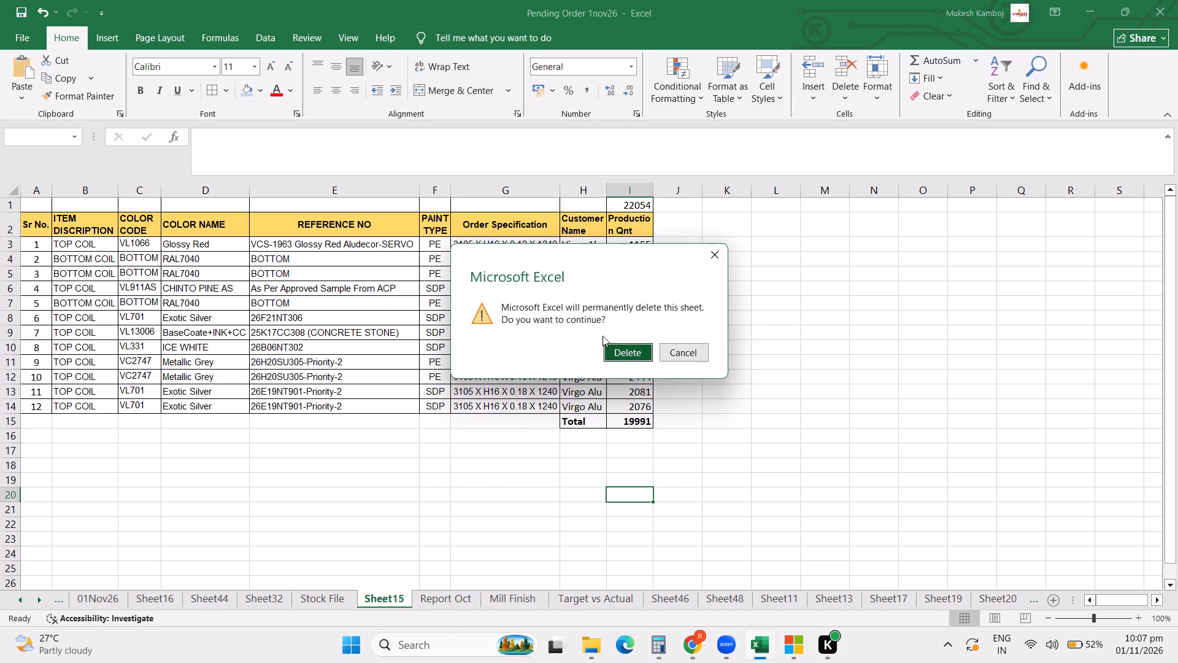
pyautogui.click(617, 352)
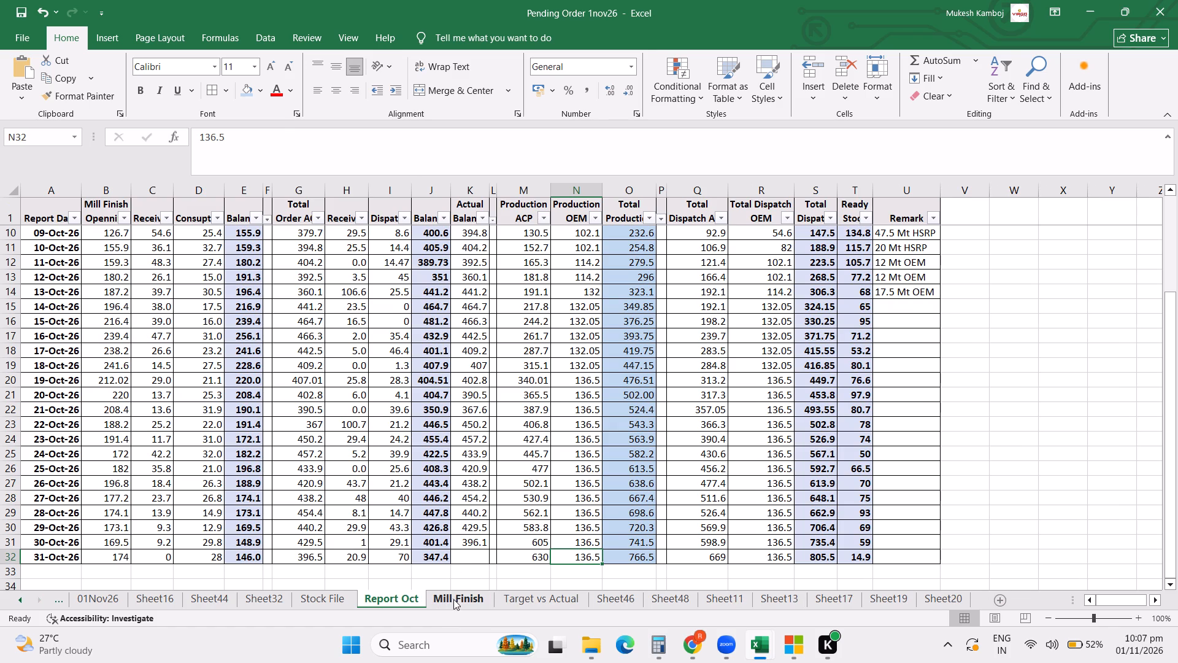
# Check the worksheets following Report Oct and delete Sheet46 and Sheet48.
pyautogui.click(453, 599)
pyautogui.click(529, 599)
pyautogui.click(608, 600)
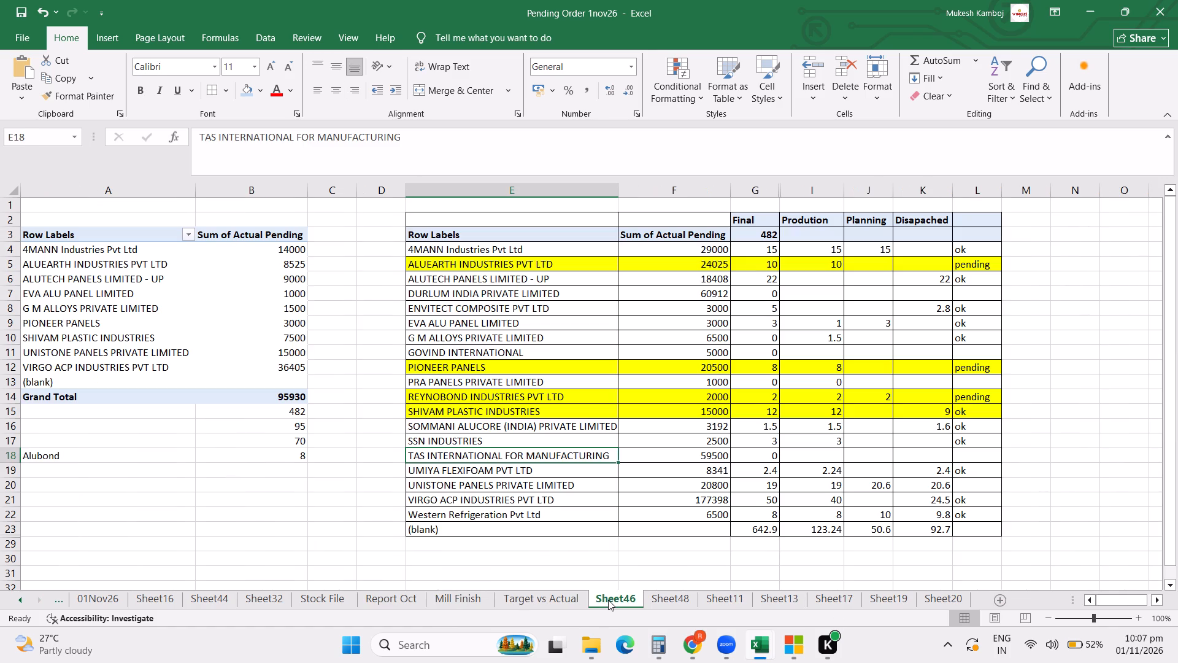
pyautogui.scroll(5, 611, 595)
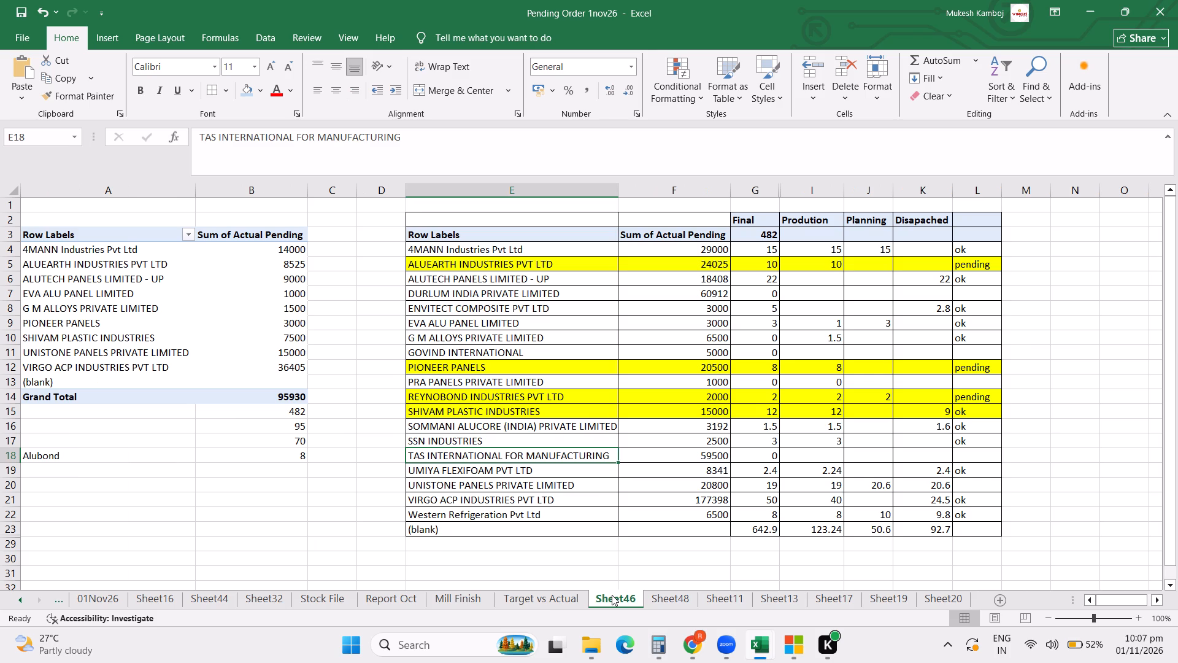
pyautogui.rightClick(612, 595)
pyautogui.click(646, 430)
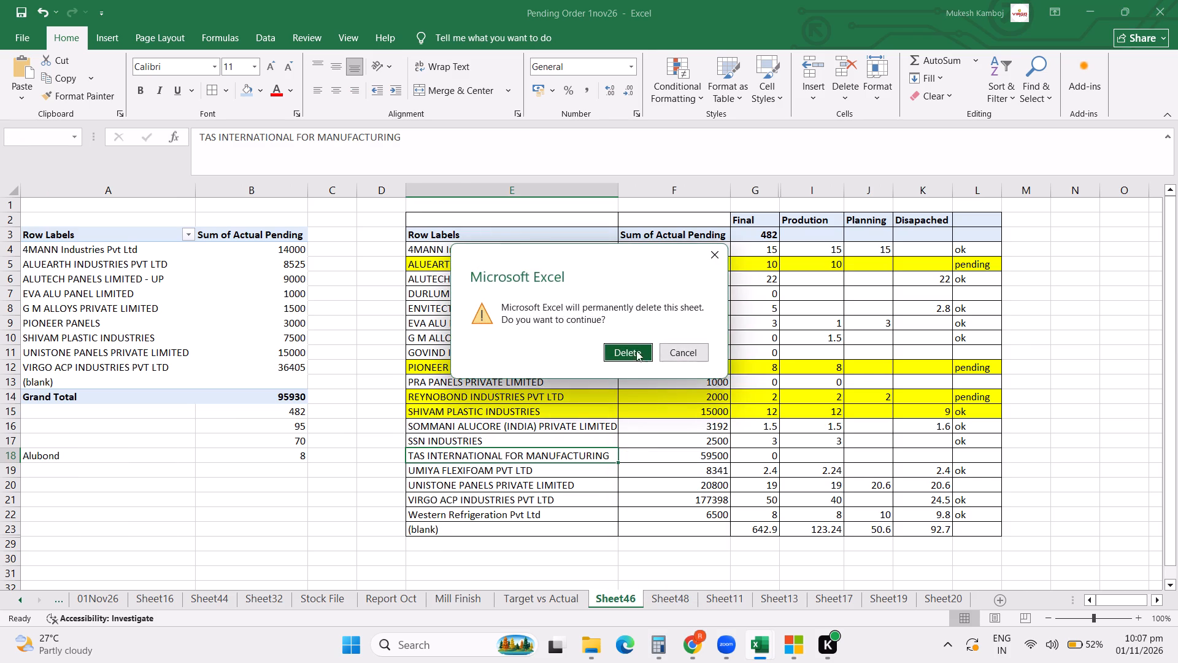
pyautogui.click(634, 349)
pyautogui.rightClick(622, 601)
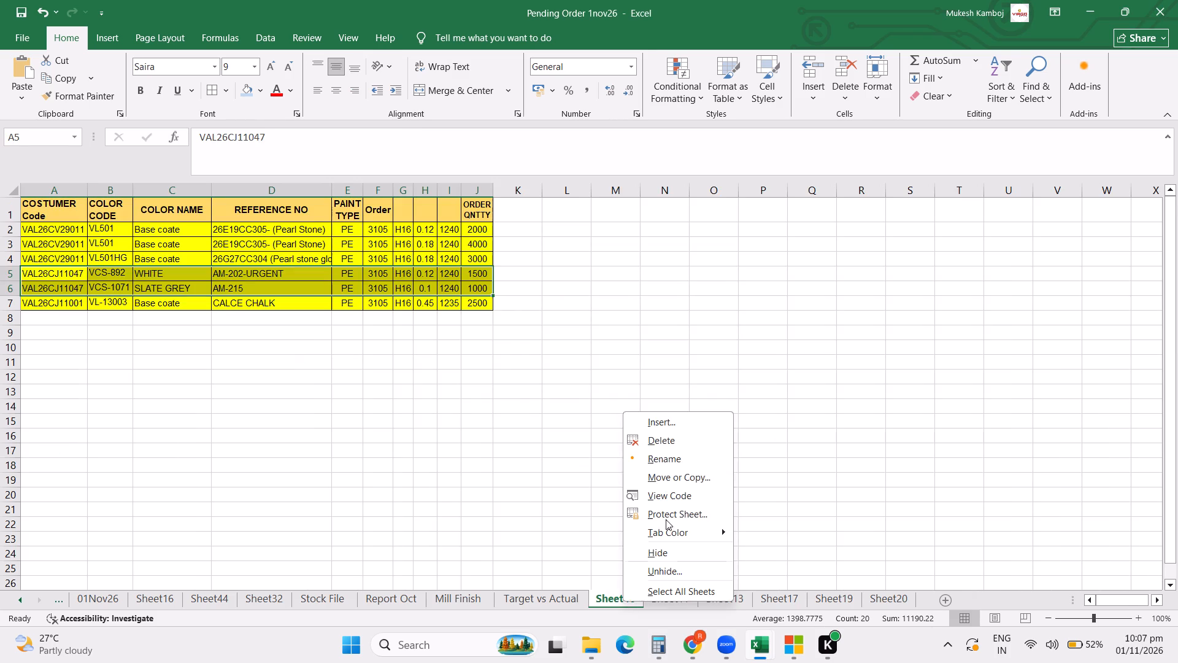
pyautogui.click(669, 443)
pyautogui.click(623, 352)
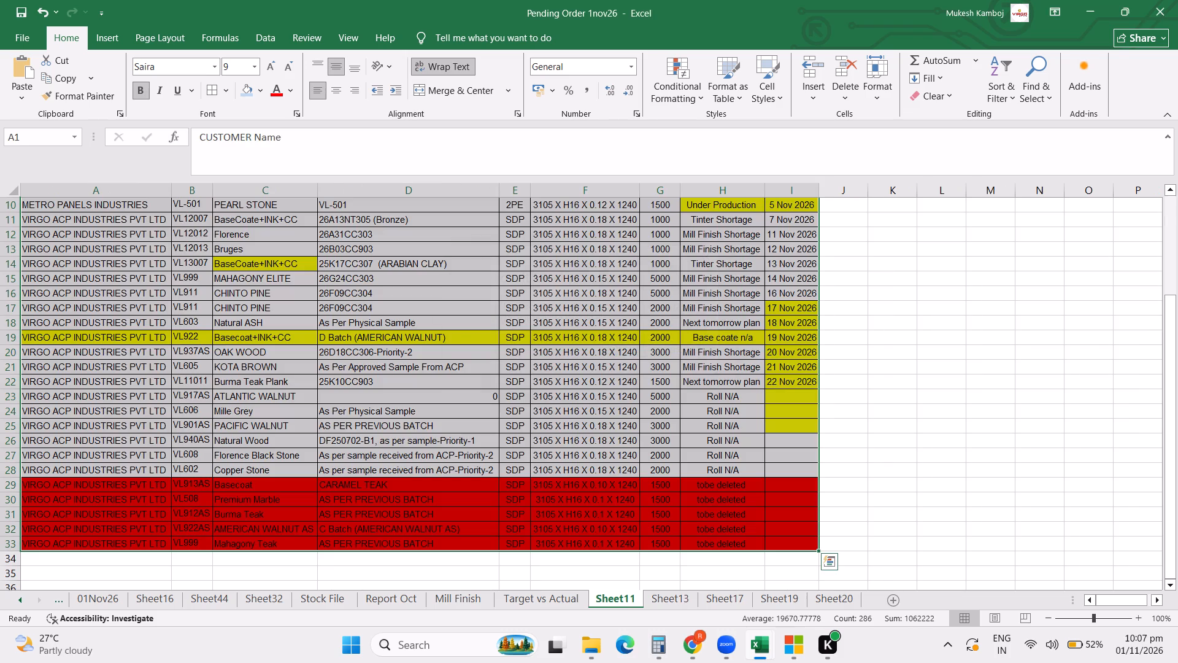
# Review the contents of Sheet11 and delete it, along with Sheet13.
pyautogui.scroll(5, 626, 454)
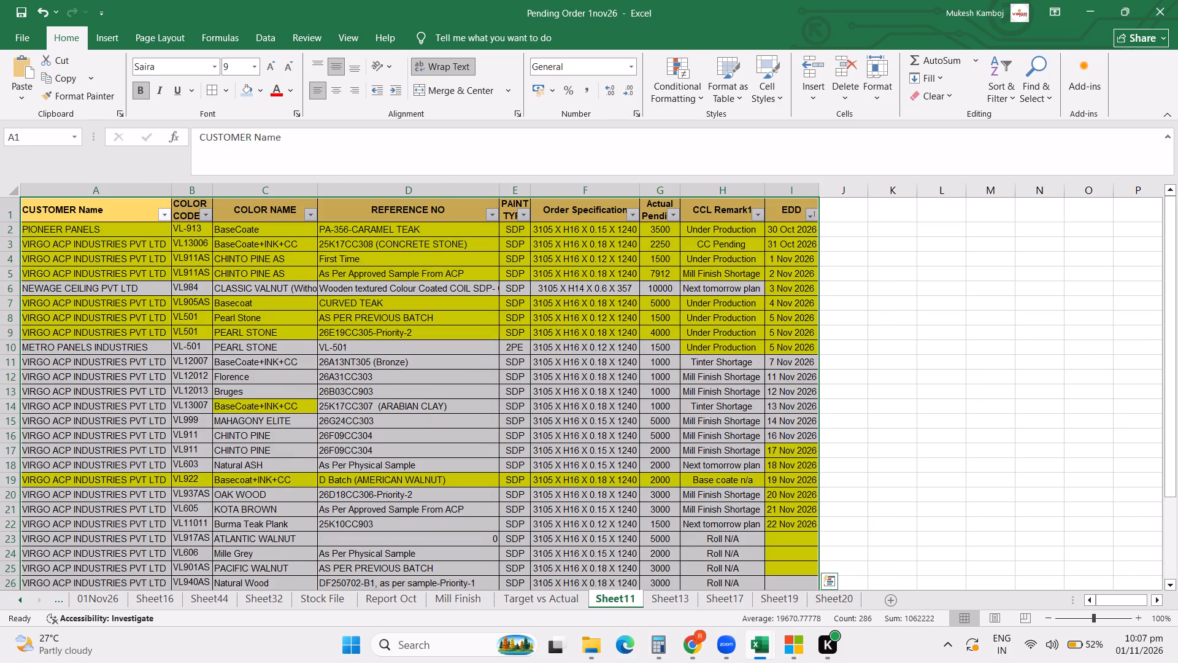
pyautogui.scroll(5, 626, 455)
pyautogui.scroll(-4, 626, 454)
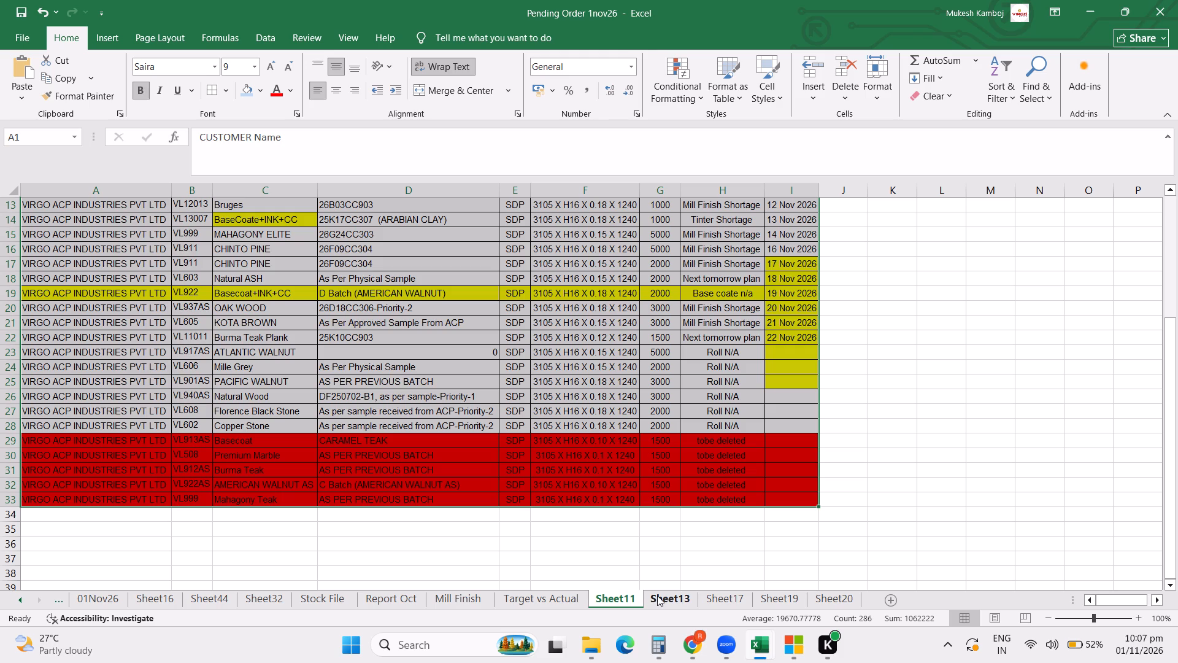
pyautogui.rightClick(624, 596)
pyautogui.click(668, 436)
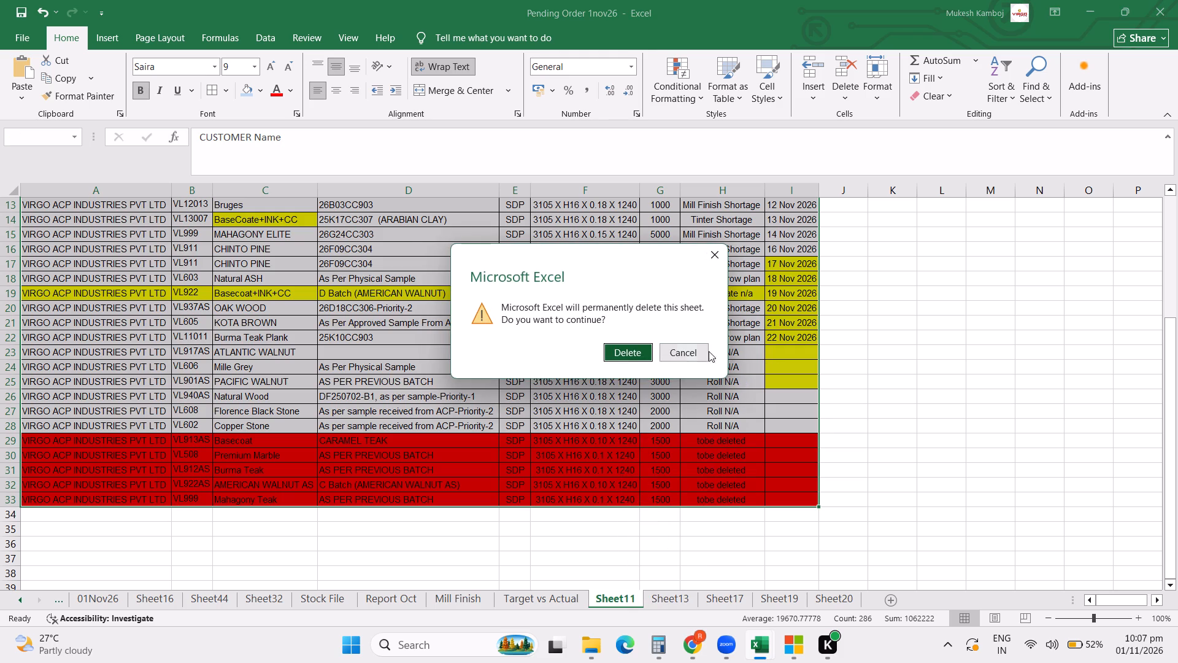
pyautogui.click(622, 351)
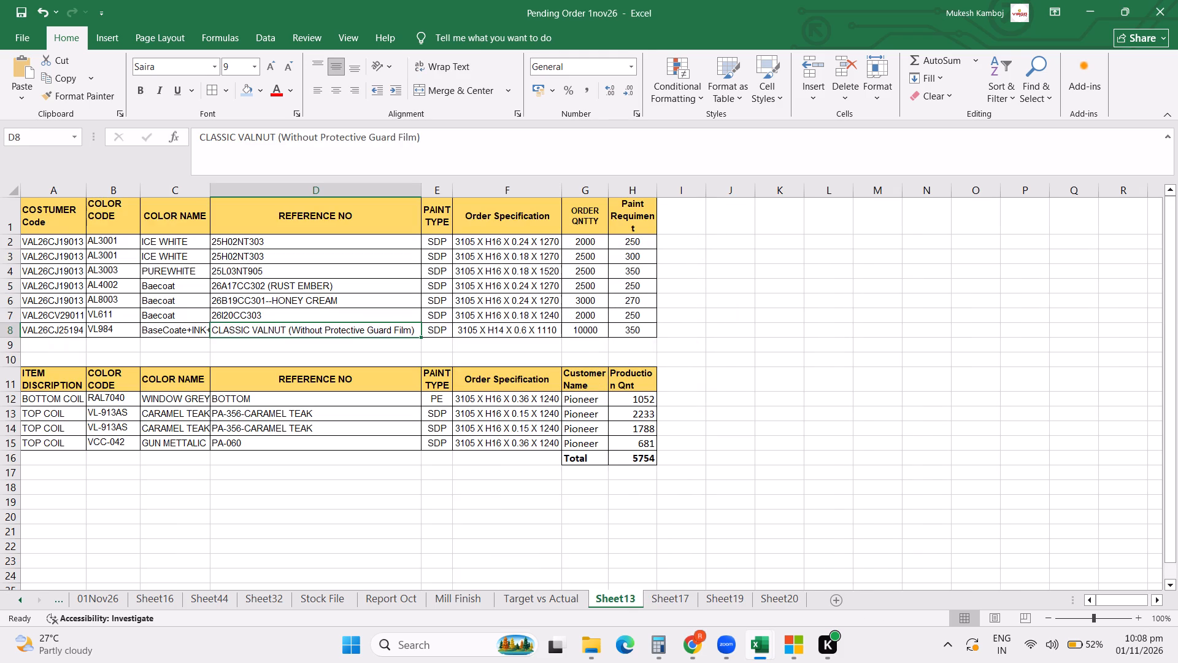
pyautogui.rightClick(614, 596)
pyautogui.click(656, 435)
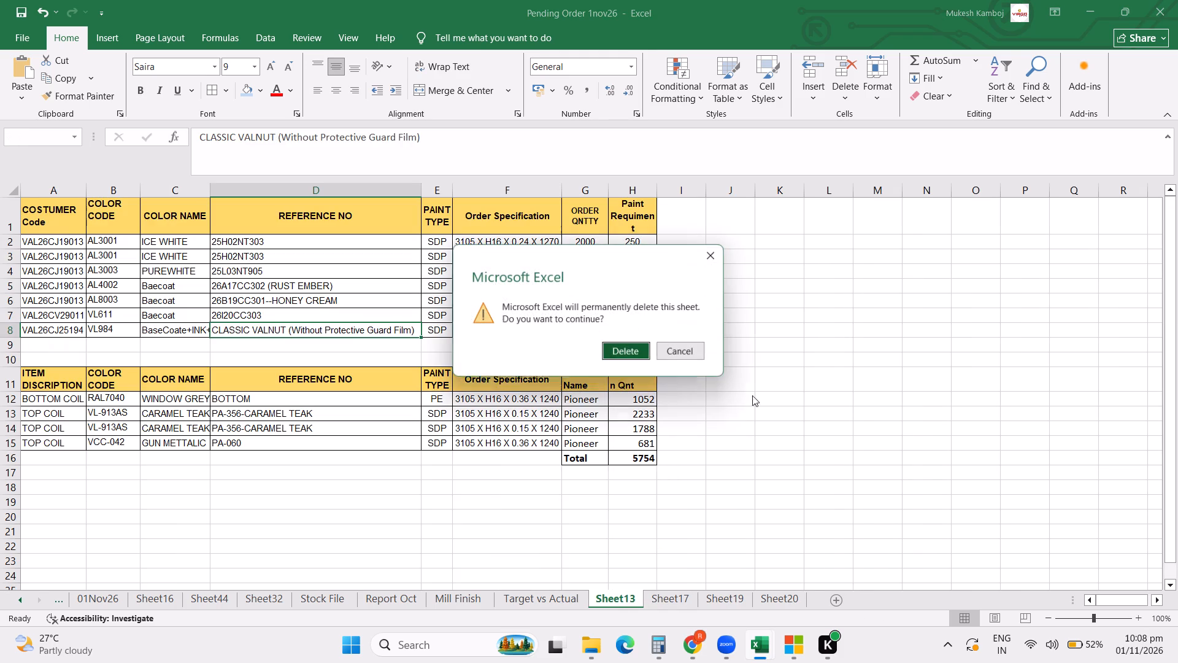
pyautogui.click(624, 355)
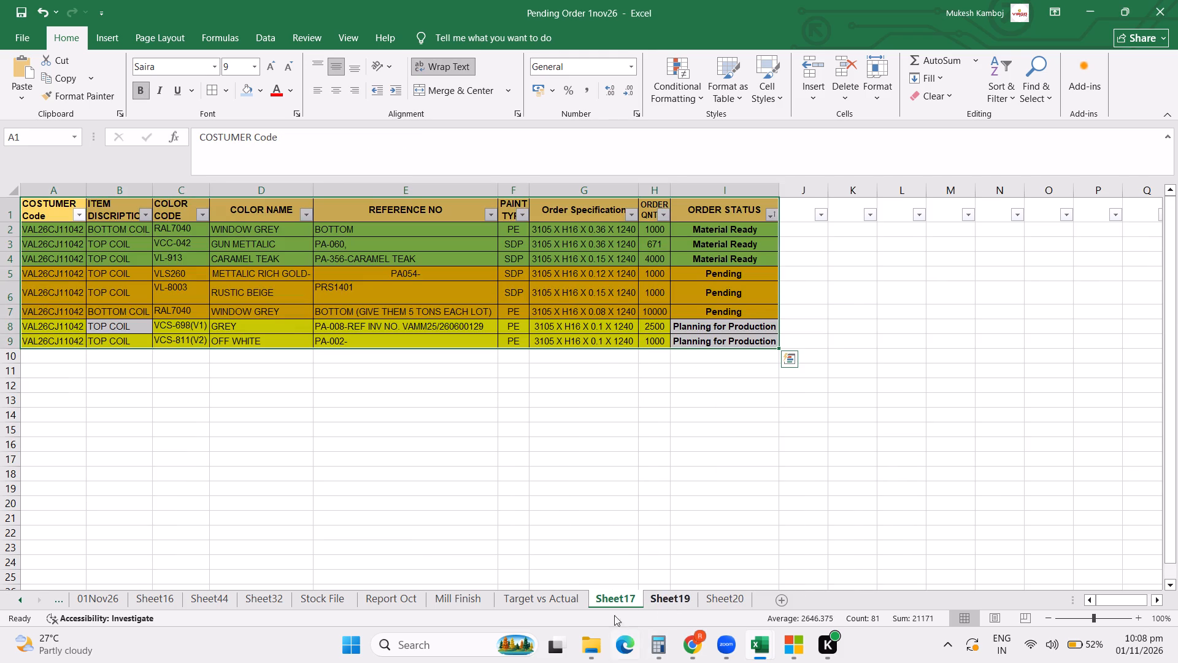
# Delete Sheet17, compare Sheet19 with Sheet20, and delete Sheet19 as well.
pyautogui.rightClick(610, 597)
pyautogui.click(642, 434)
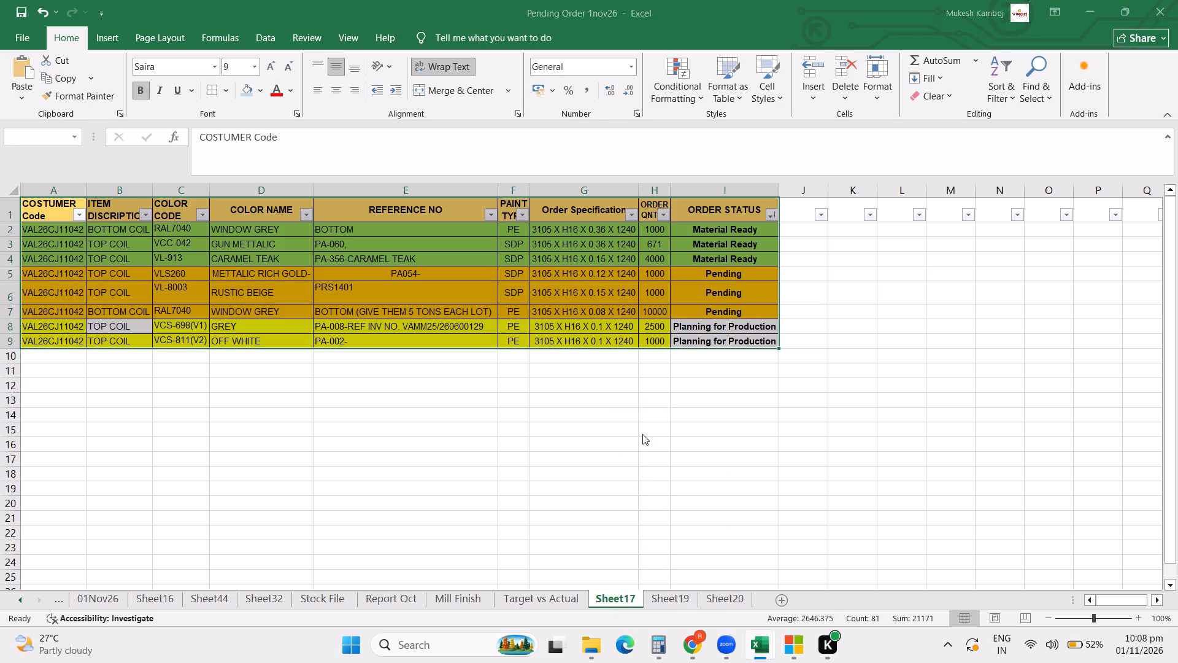
pyautogui.click(623, 352)
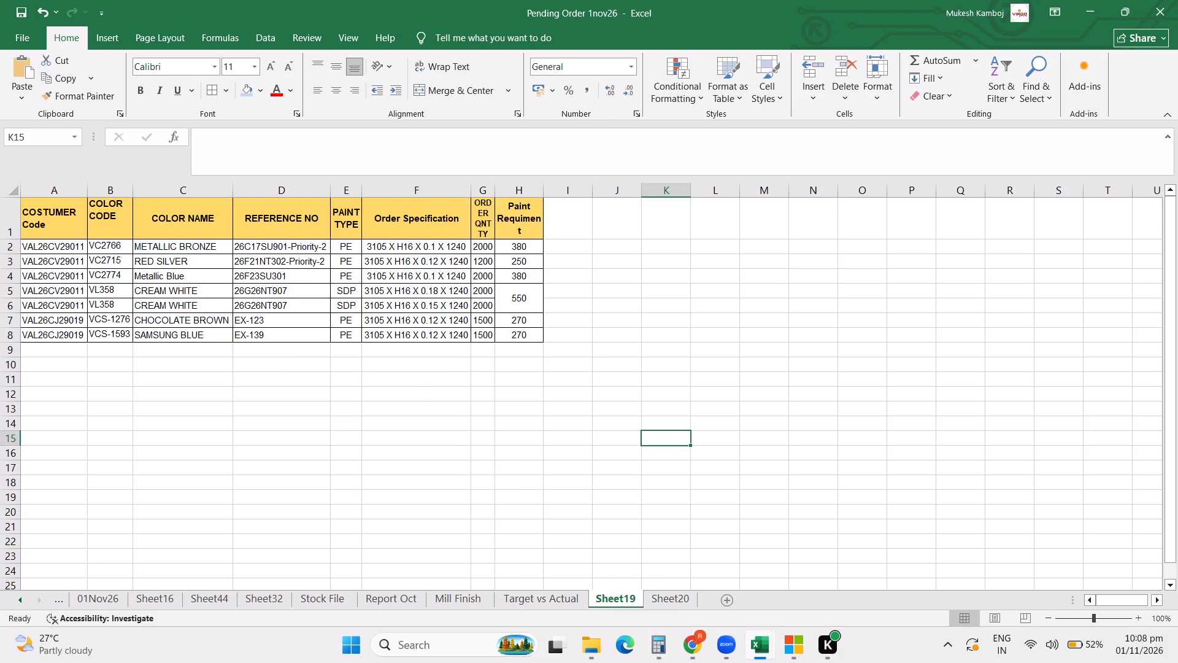
pyautogui.rightClick(607, 596)
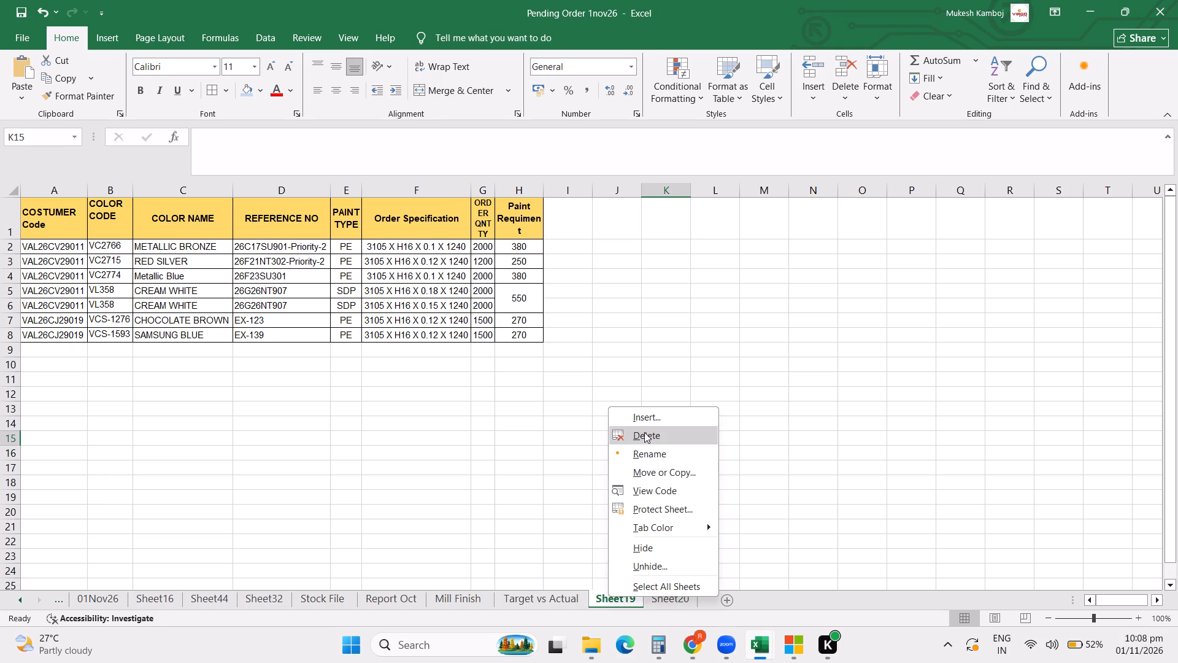
pyautogui.click(895, 400)
pyautogui.click(666, 597)
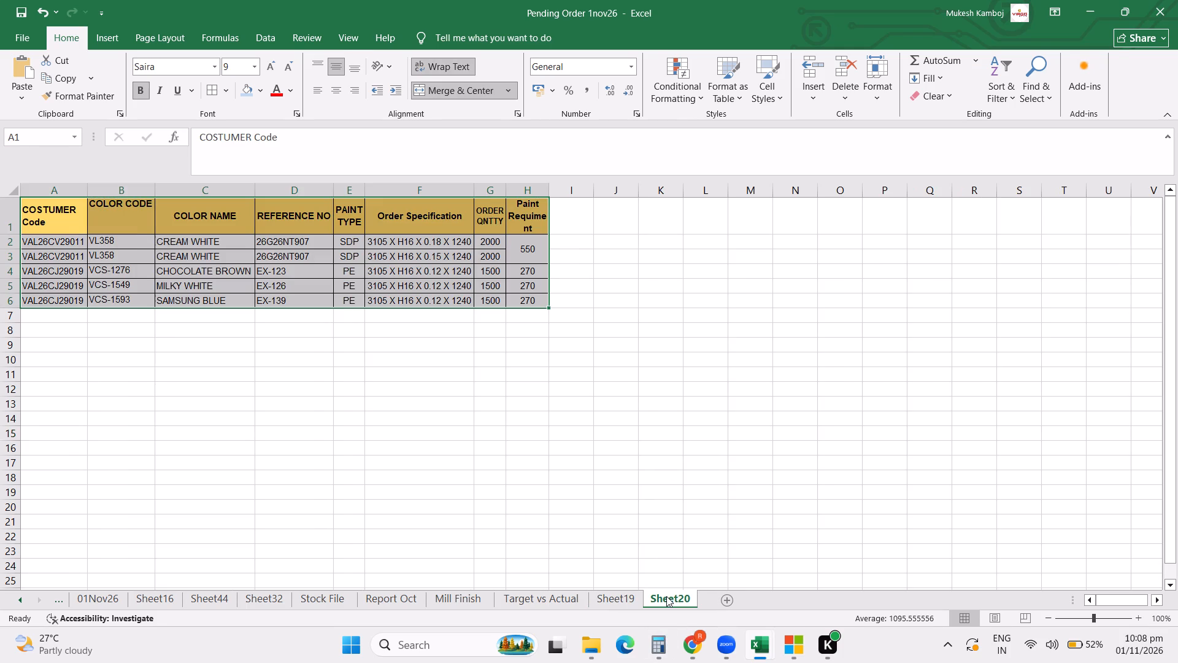
pyautogui.click(633, 600)
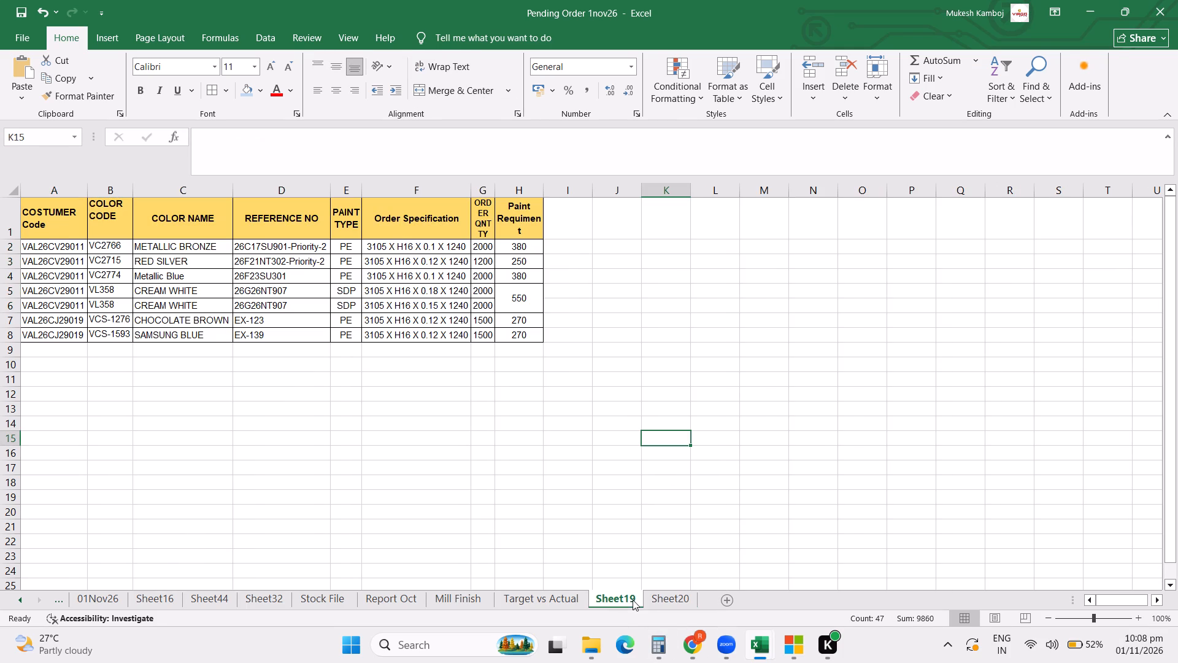
pyautogui.rightClick(613, 598)
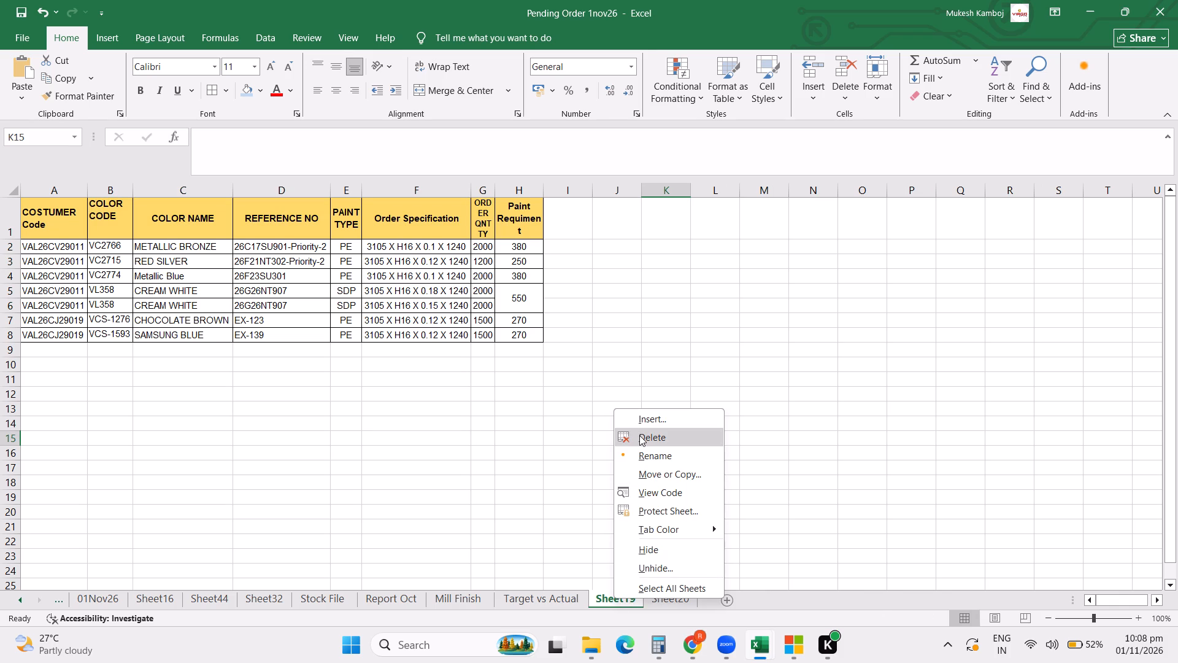
pyautogui.click(639, 435)
pyautogui.click(629, 353)
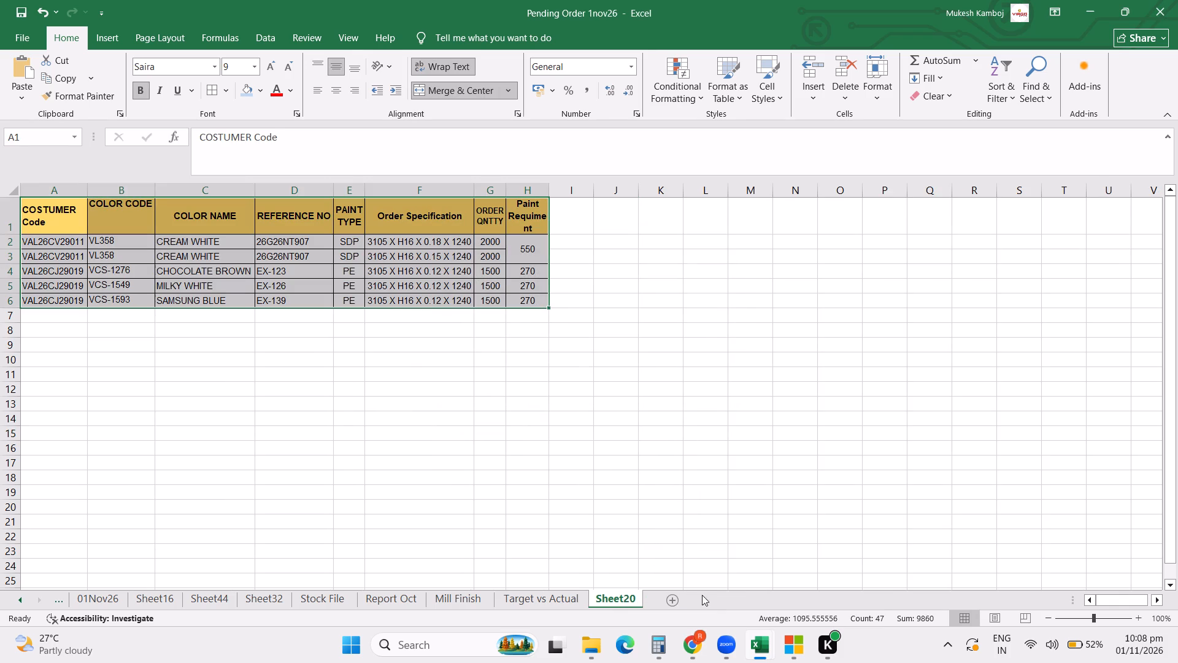
# Add a new worksheet after Sheet20 and paste the copied party-wise pending order data starting at A1.
pyautogui.click(675, 599)
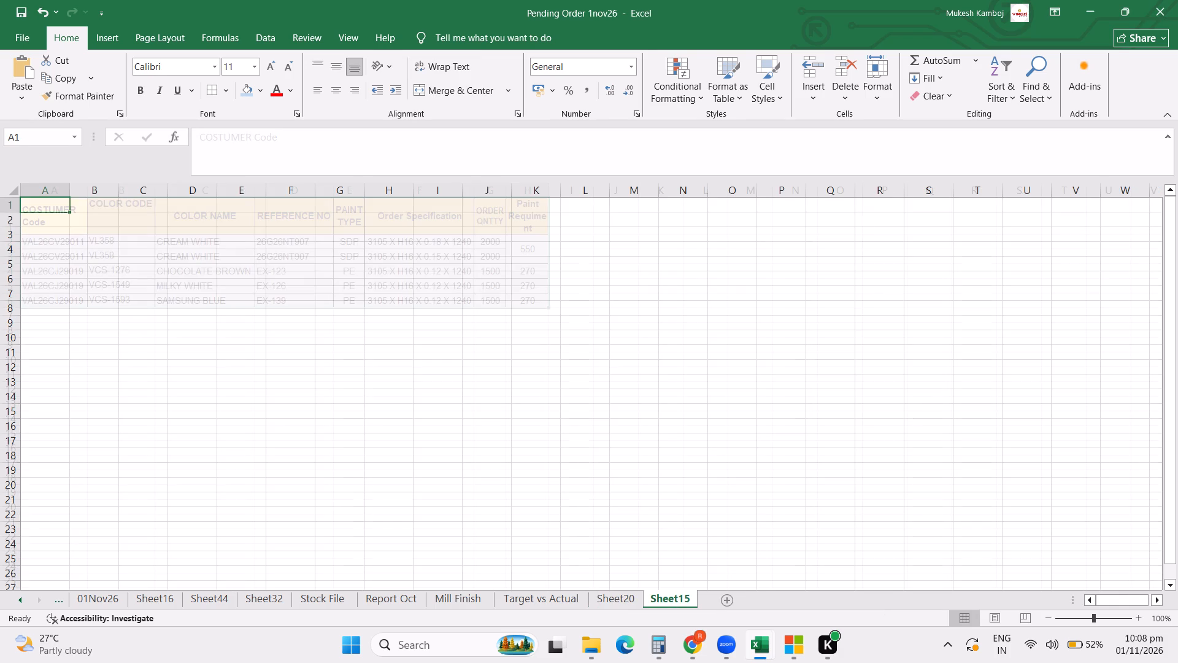
pyautogui.hotkey('ctrl', 'v')
pyautogui.click(525, 410)
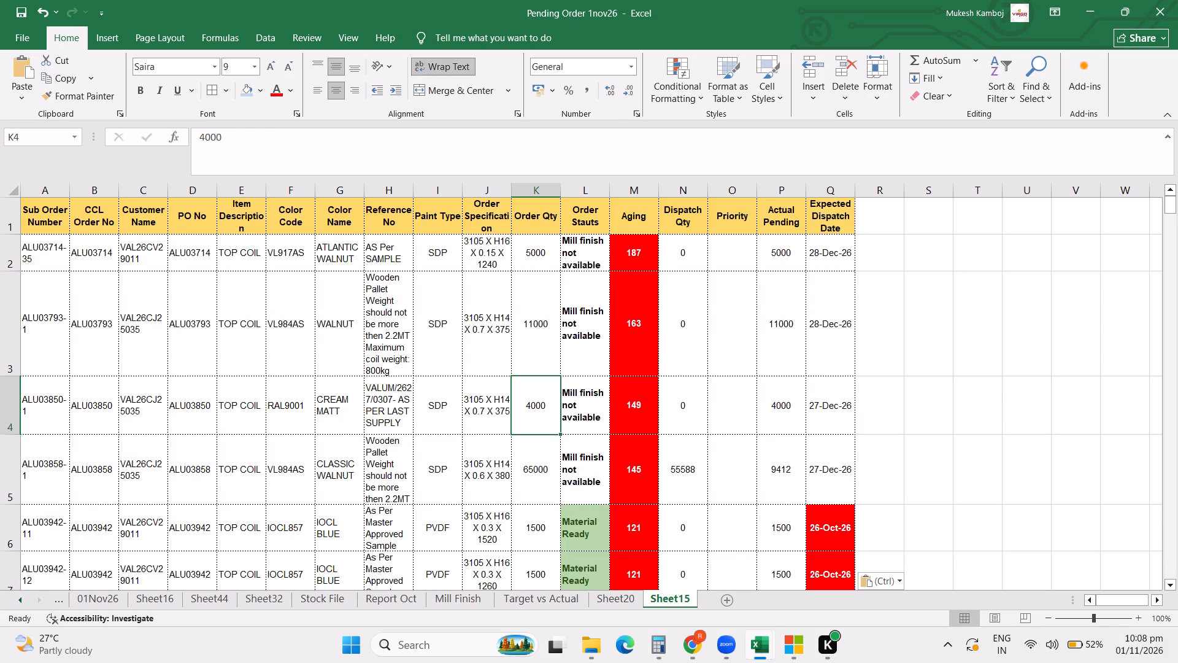
# On the 01Nov26 sheet, unhide columns M to P between the Order Qntty and Actual Pending columns.
pyautogui.click(96, 598)
pyautogui.scroll(20, 577, 487)
pyautogui.scroll(9, 577, 487)
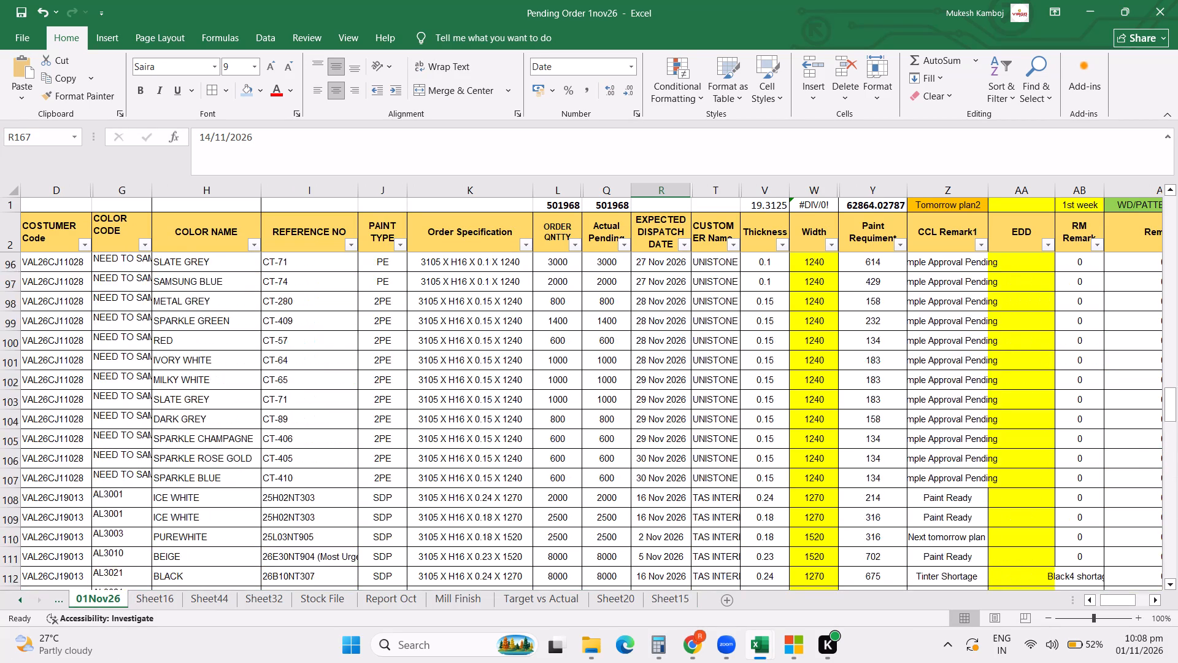
pyautogui.scroll(20, 747, 336)
pyautogui.scroll(20, 747, 336)
pyautogui.scroll(3, 747, 336)
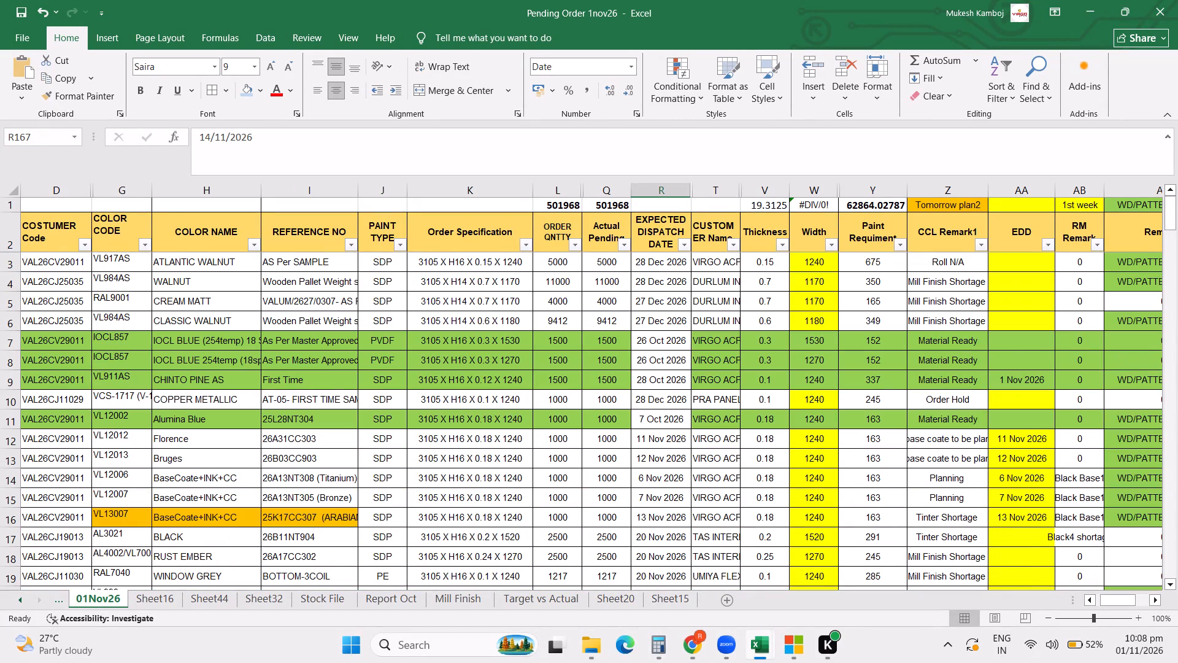
pyautogui.moveTo(567, 186); pyautogui.dragTo(592, 187)
pyautogui.rightClick(592, 187)
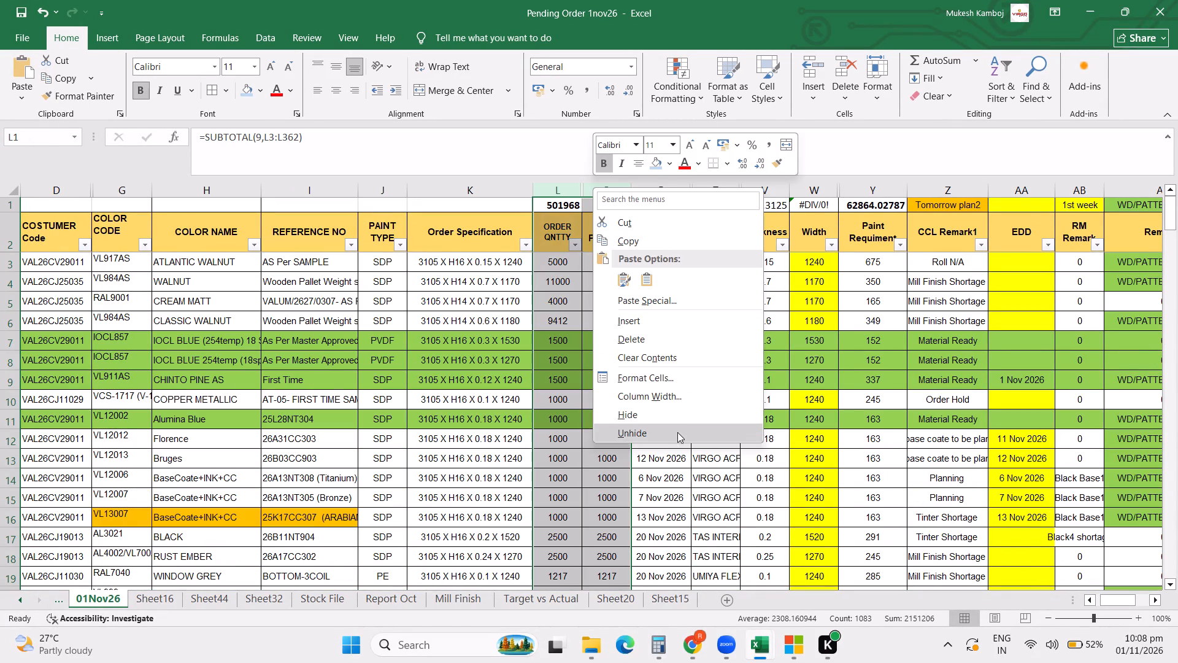
pyautogui.click(652, 436)
pyautogui.click(681, 416)
# In M3 under Order Status, enter an exact-match VLOOKUP of Sub Order Number column B:B in Sheet15 columns A:L, returning column 12.
pyautogui.scroll(12, 642, 345)
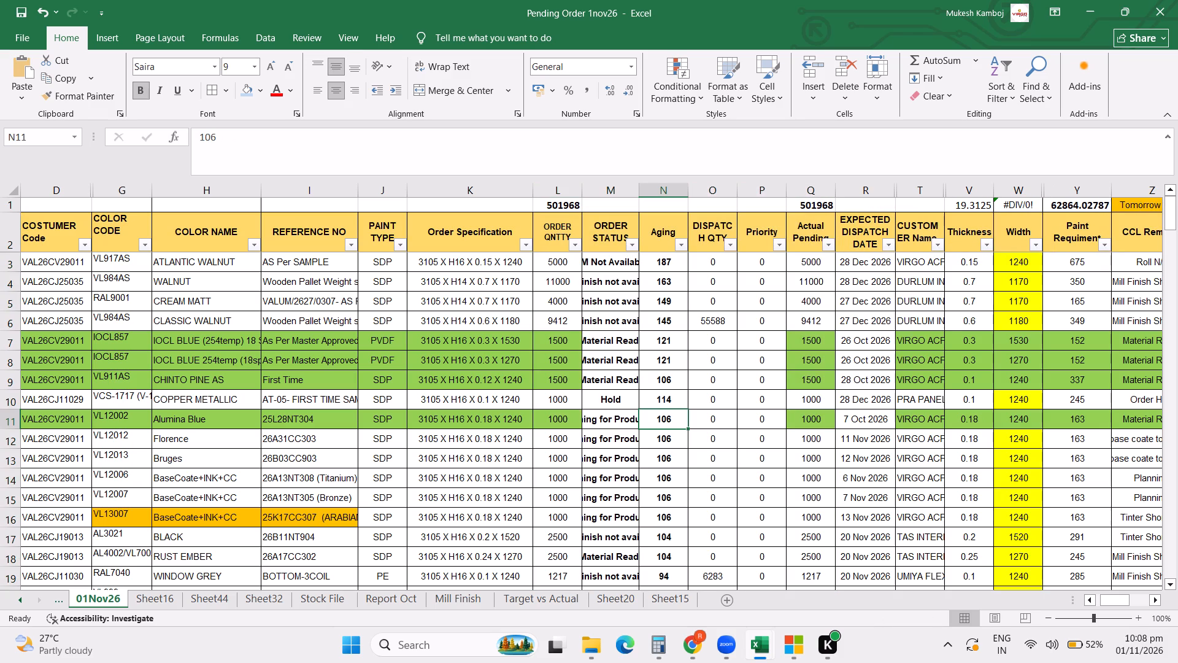
pyautogui.click(601, 257)
pyautogui.write('=vlo')
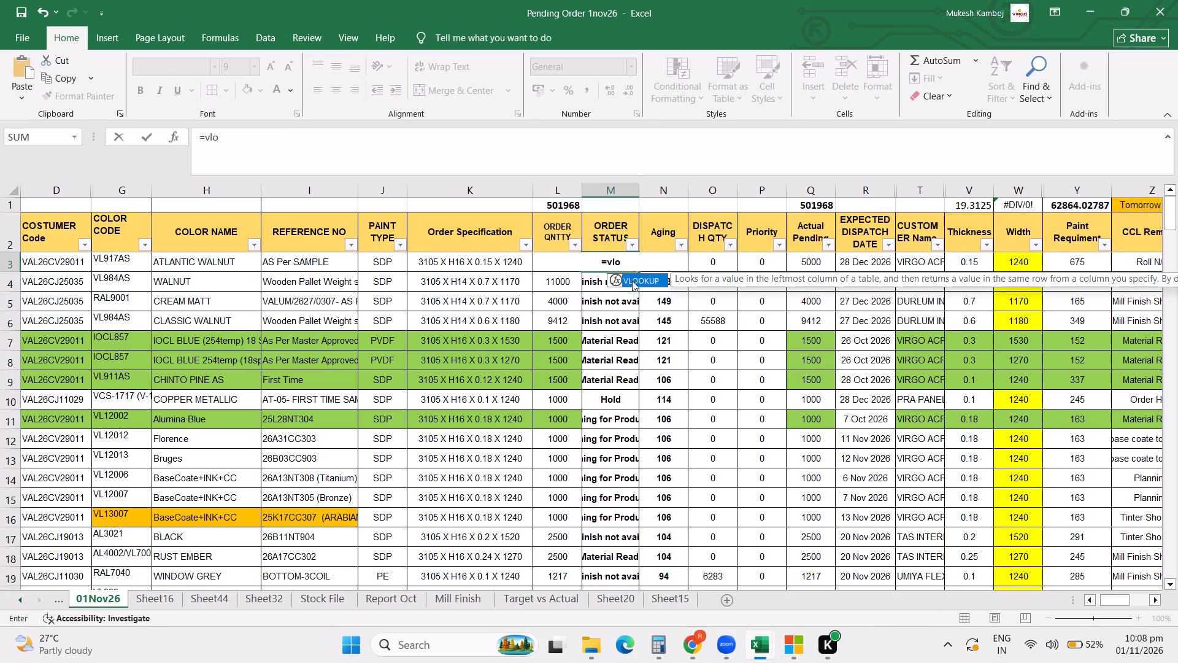
pyautogui.doubleClick(632, 281)
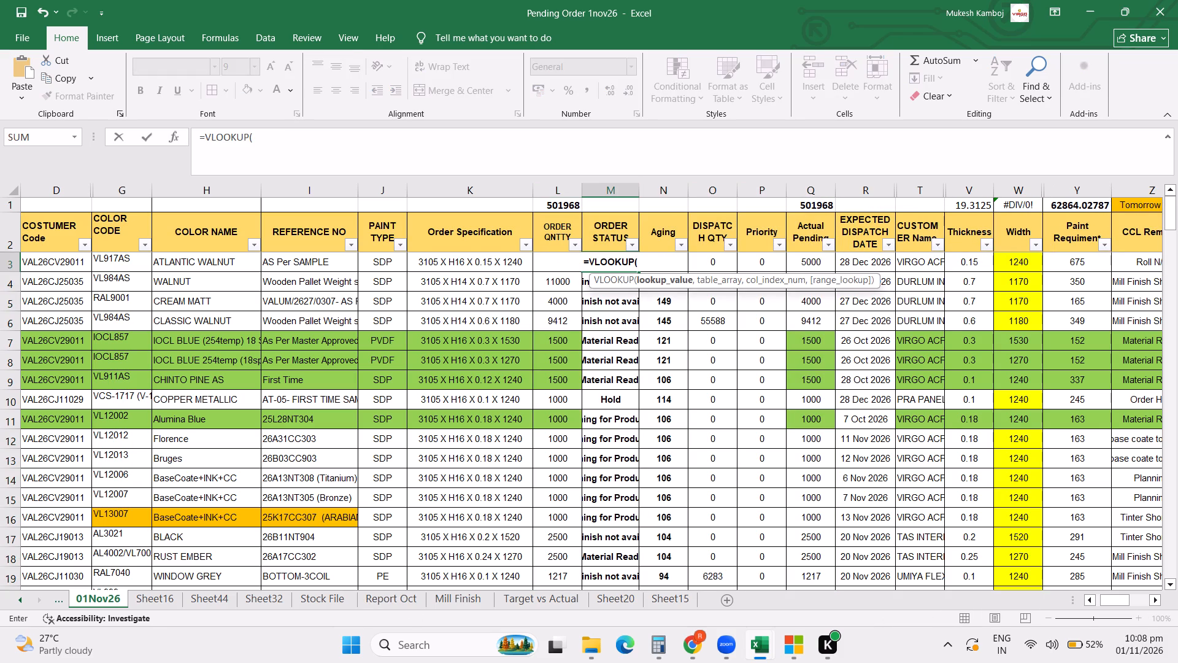
pyautogui.press('Left')
pyautogui.press('Left')
pyautogui.press('Left')
pyautogui.press('Left')
pyautogui.press('Left')
pyautogui.press('Left')
pyautogui.press('Left')
pyautogui.press('Left')
pyautogui.press('Left')
pyautogui.press('Left')
pyautogui.press('Left')
pyautogui.press('Left')
pyautogui.press('Left')
pyautogui.press('Left')
pyautogui.press('Left')
pyautogui.press('Left')
pyautogui.press('Left')
pyautogui.press('Left')
pyautogui.press('Left')
pyautogui.press('Left')
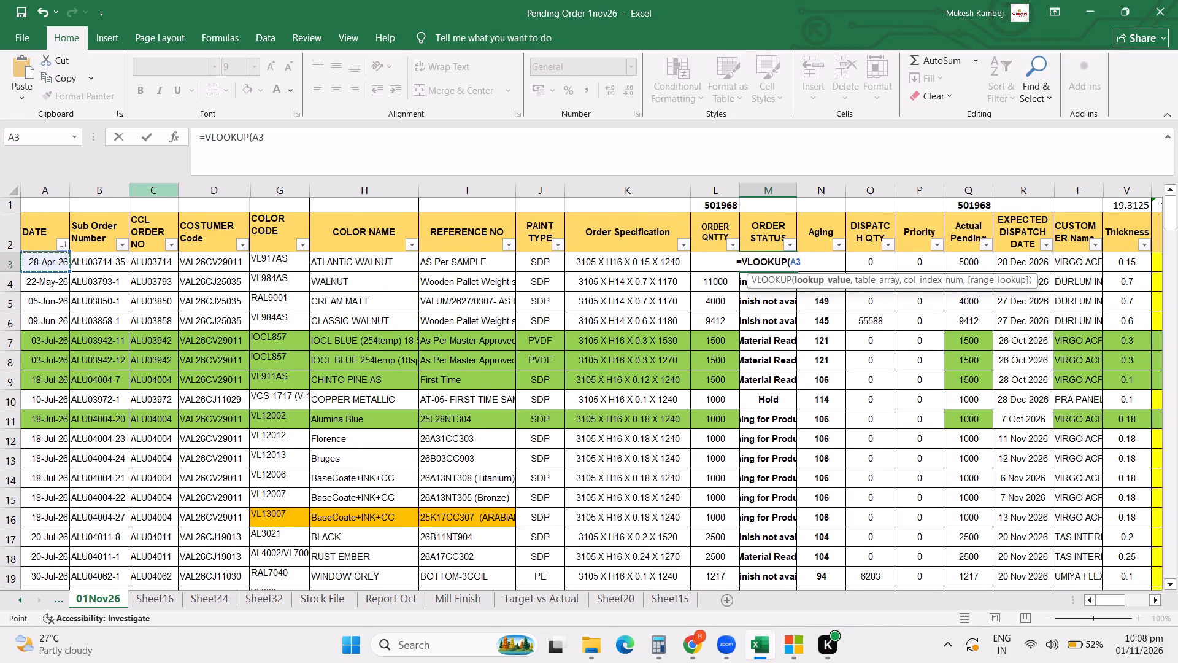
pyautogui.click(96, 195)
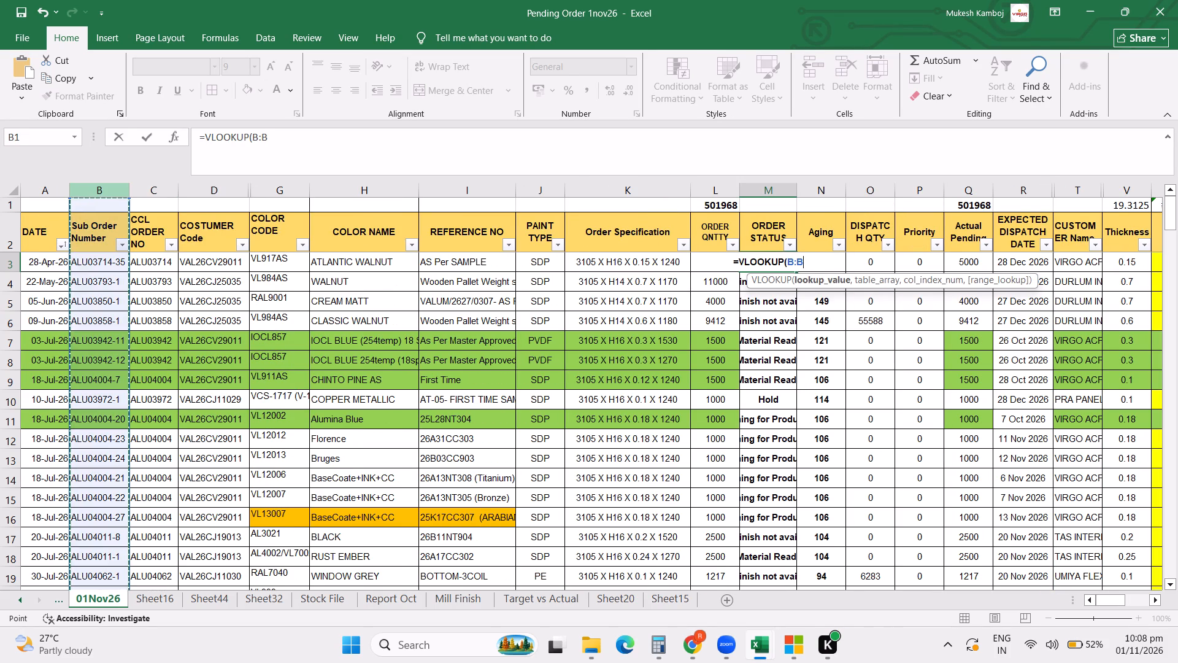
pyautogui.press(',')
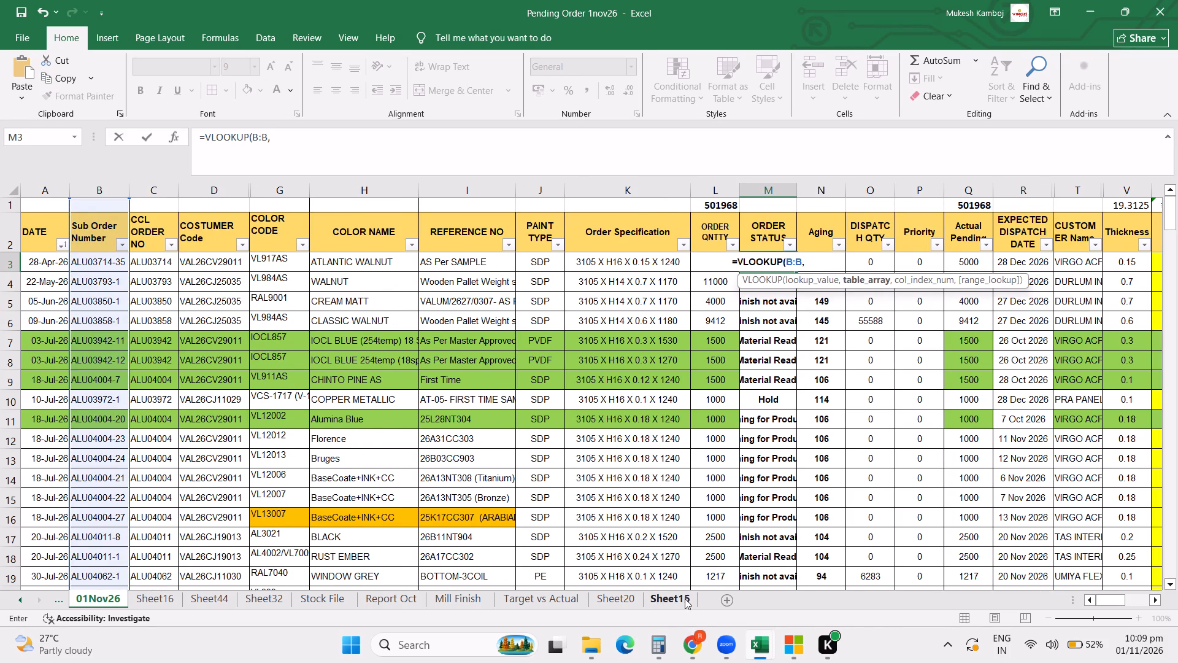
pyautogui.click(685, 599)
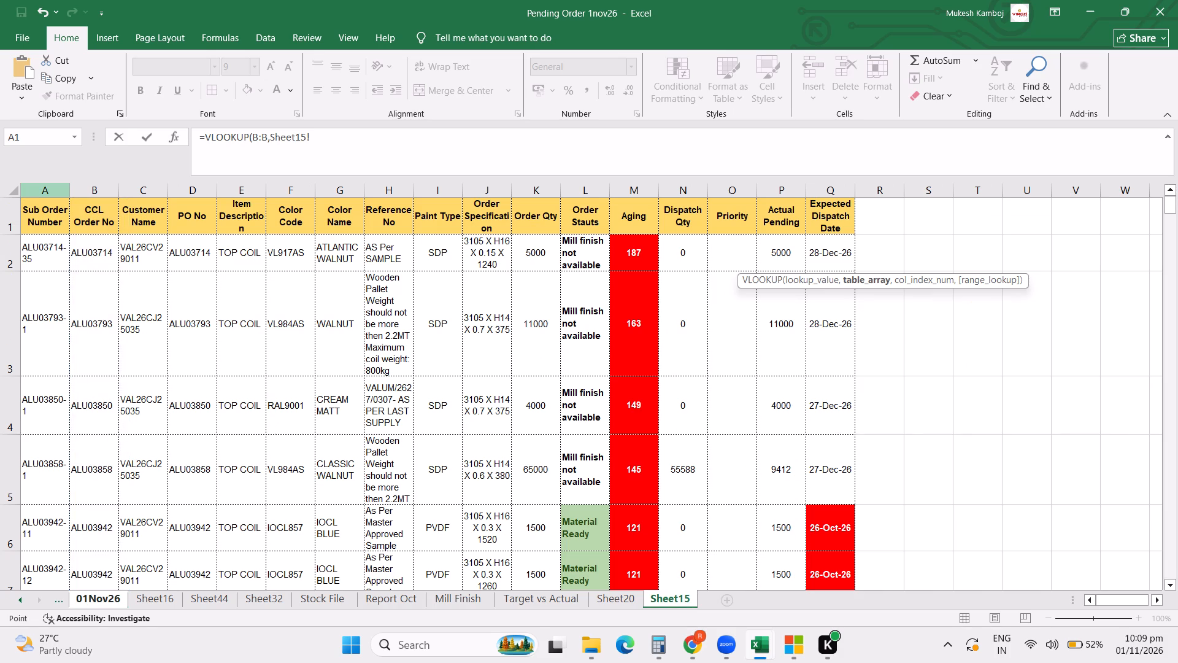
pyautogui.click(37, 188)
pyautogui.hotkey('shift', 'Right')
pyautogui.hotkey('shift', 'Right')
pyautogui.hotkey('shift', 'Right')
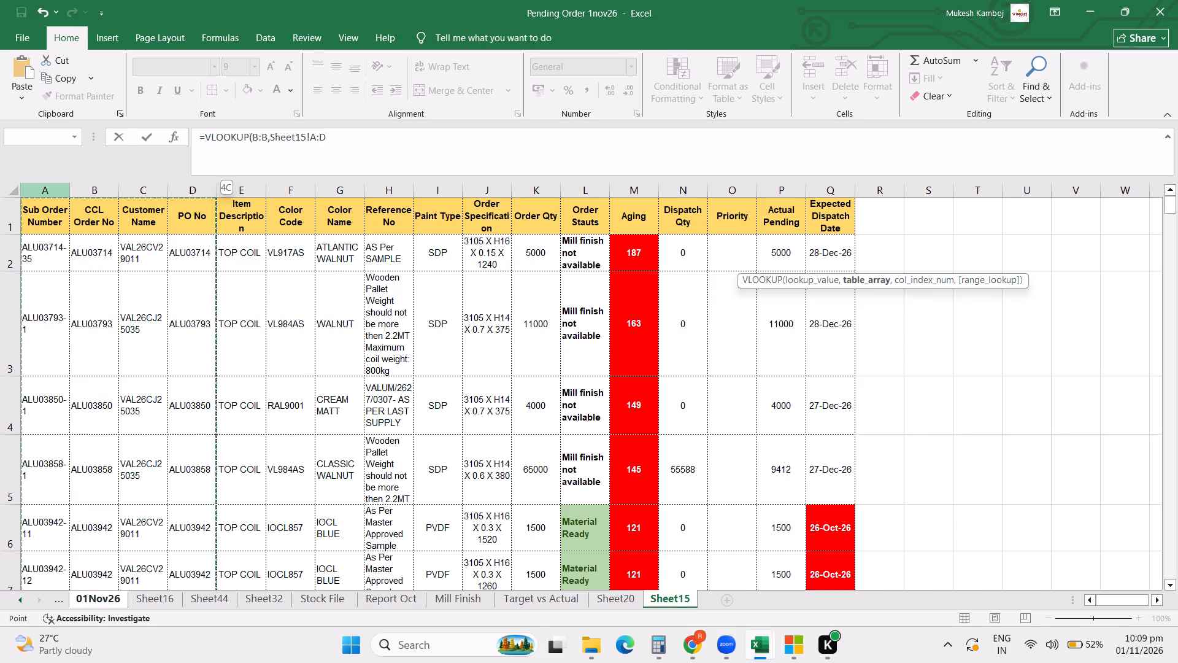
pyautogui.hotkey('shift', 'Right')
pyautogui.hotkey('shift', 'Right')
pyautogui.hotkey('shift', 'Right')
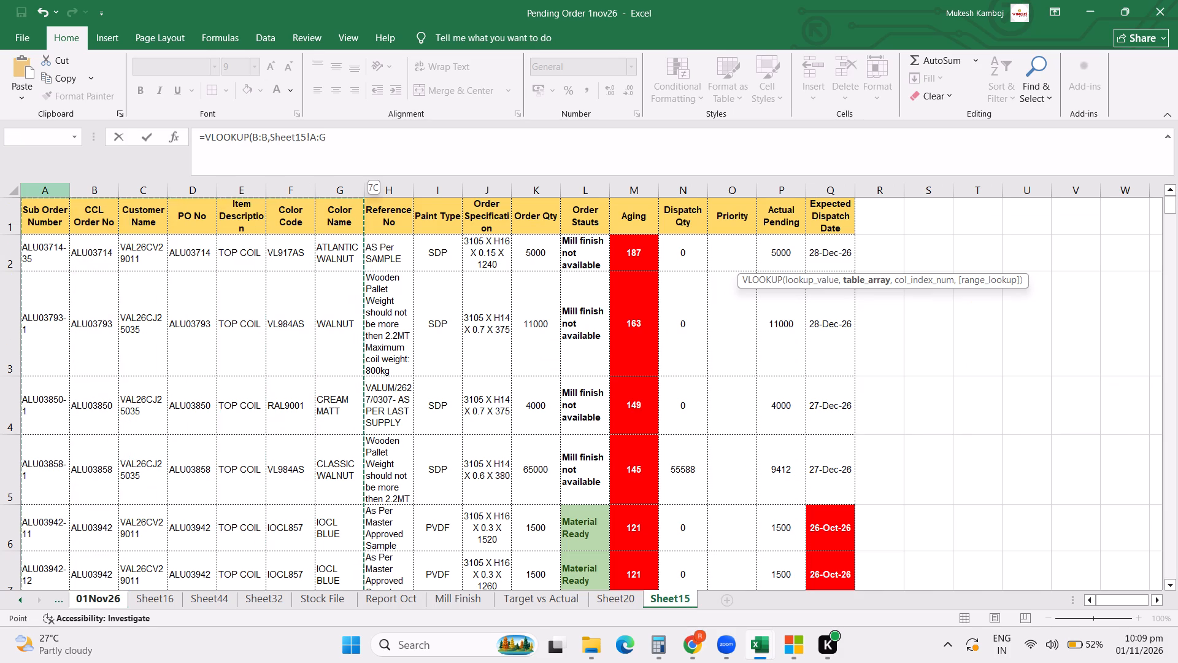
pyautogui.hotkey('shift', 'Right')
pyautogui.hotkey('shift', 'Right')
pyautogui.hotkey('shift', 'Right')
pyautogui.hotkey('shift', 'Right')
pyautogui.hotkey('shift', 'Right')
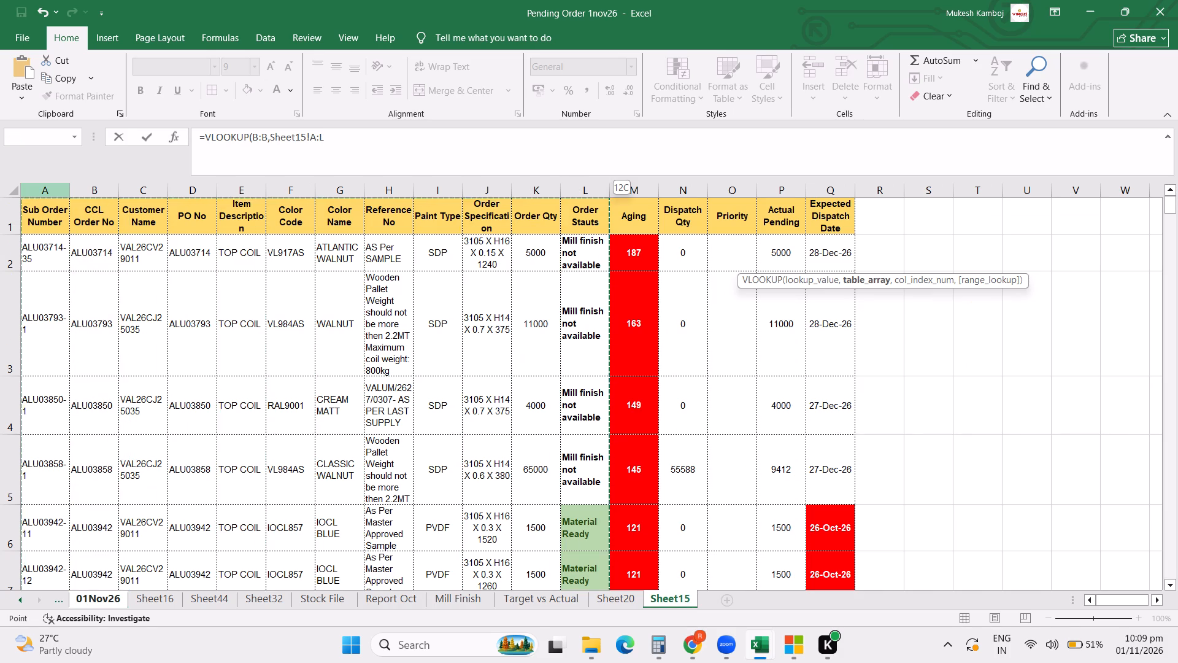
pyautogui.write(',12,0')
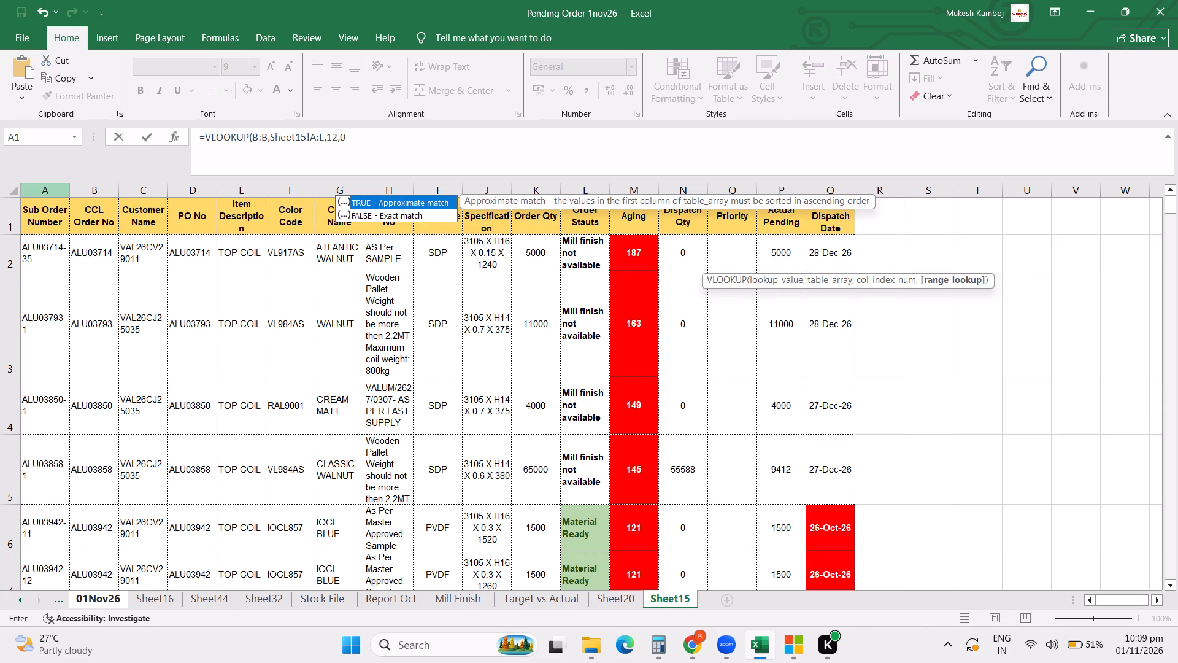
pyautogui.press('Return')
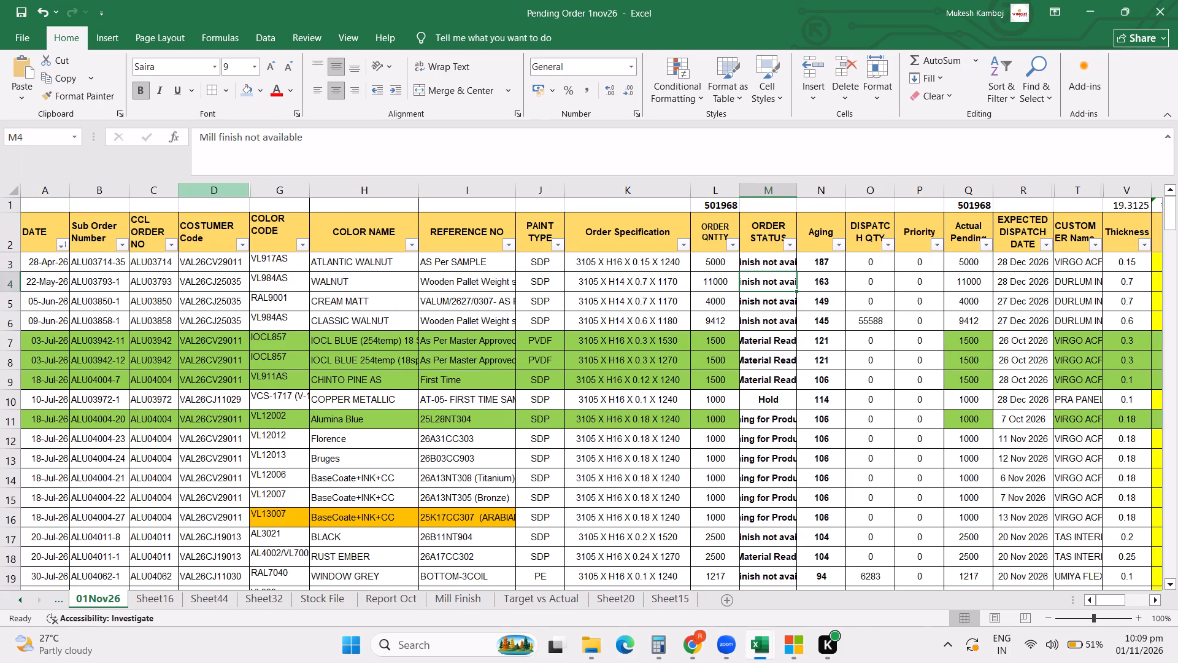
# Copy the Order Status lookup formula from M3 into all order rows, M3 through M188.
pyautogui.click(753, 265)
pyautogui.hotkey('ctrl', 'c')
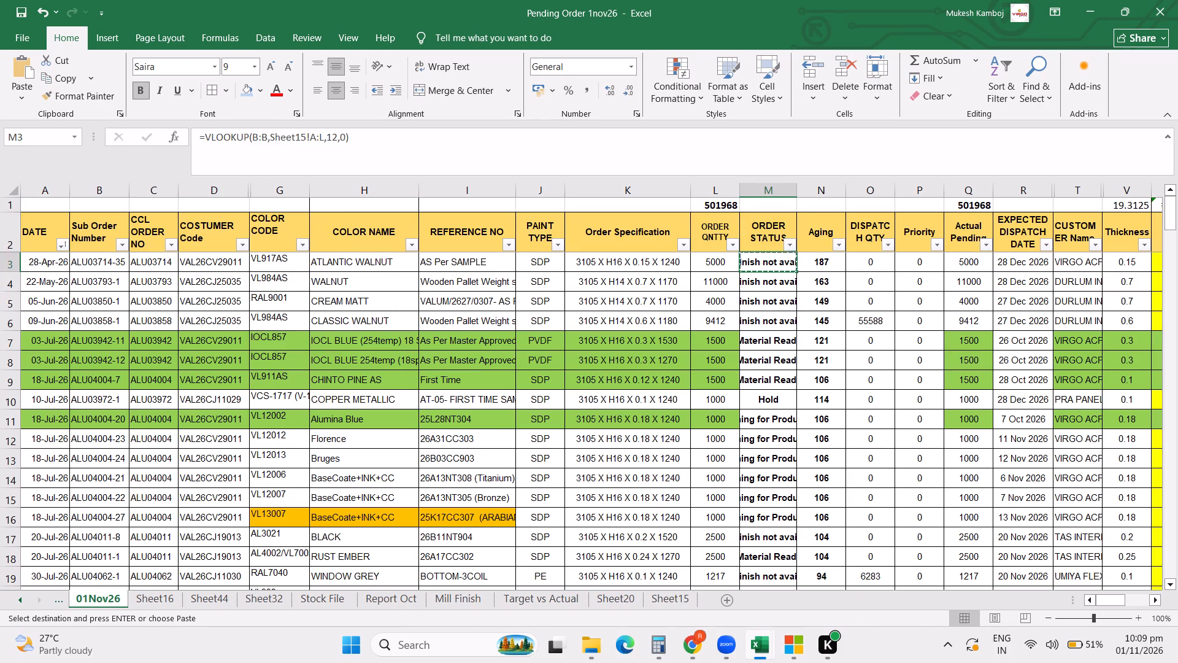
pyautogui.press('Right')
pyautogui.hotkey('ctrl', 'Down')
pyautogui.press('Down')
pyautogui.press('Up')
pyautogui.press('Left')
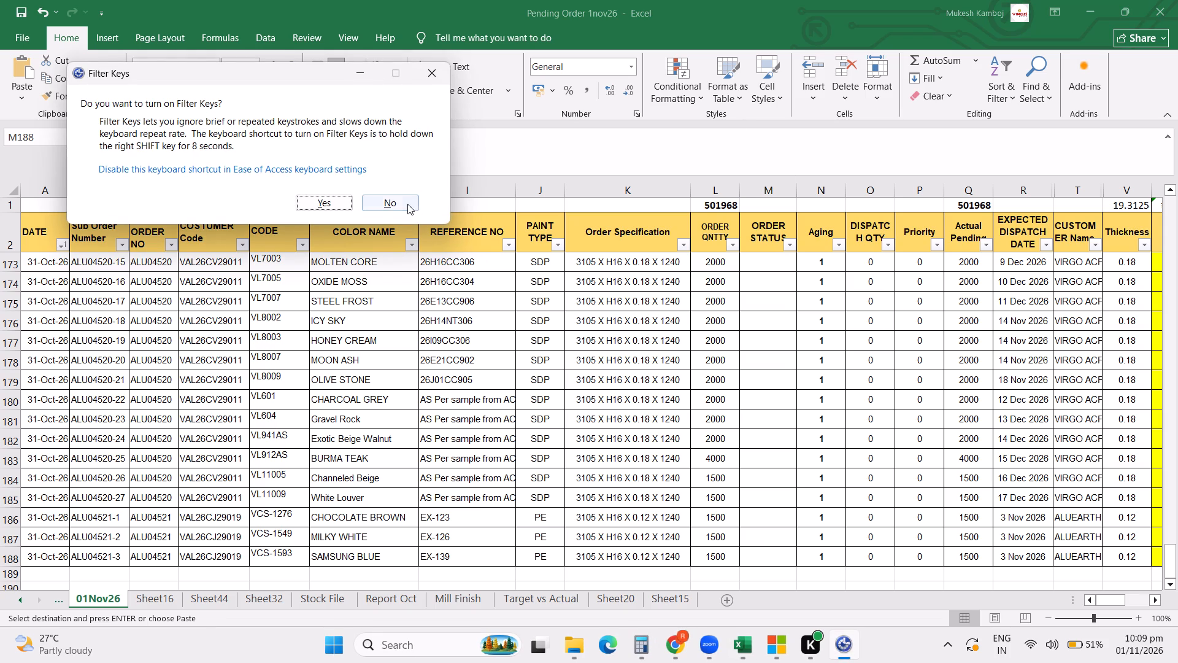
pyautogui.hotkey('ctrl', 'shift', 'Up')
pyautogui.hotkey('ctrl', 'shift', 'Up')
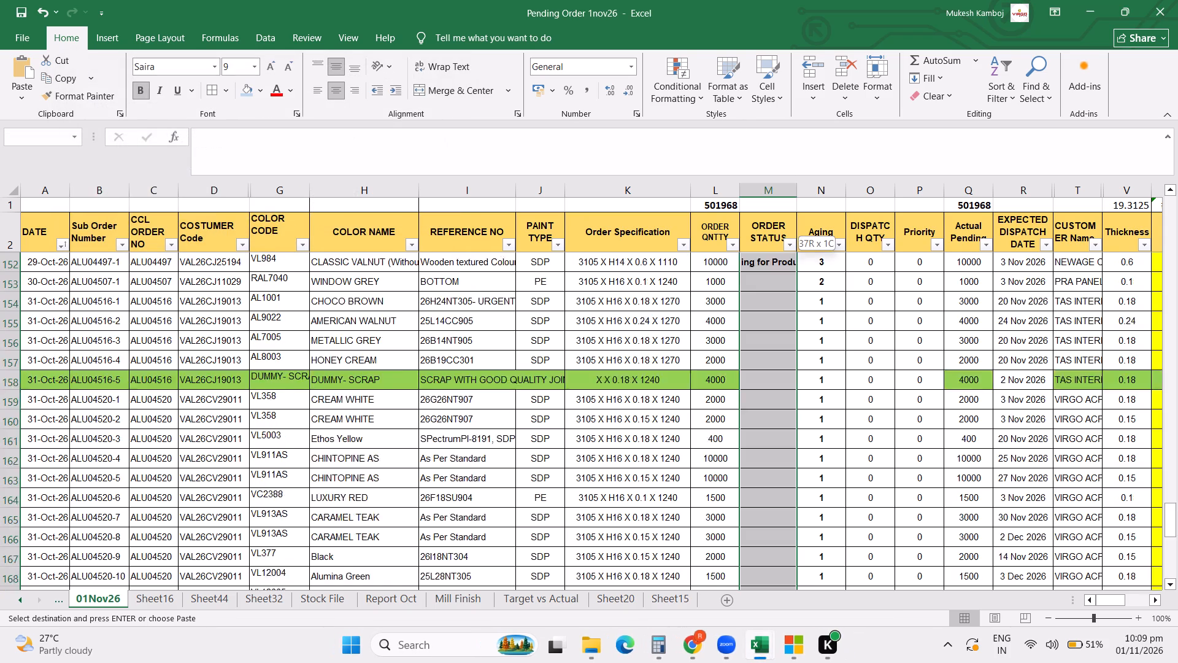
pyautogui.hotkey('ctrl', 'shift', 'Up')
pyautogui.hotkey('ctrl', 'shift', 'Up')
pyautogui.hotkey('ctrl', 'shift', 'Up')
pyautogui.hotkey('ctrl', 'shift', 'Up')
pyautogui.hotkey('ctrl', 'shift', 'Up')
pyautogui.hotkey('ctrl', 'shift', 'Up')
pyautogui.hotkey('ctrl', 'shift', 'Up')
pyautogui.hotkey('ctrl', 'shift', 'Up')
pyautogui.hotkey('ctrl', 'shift', 'Up')
pyautogui.hotkey('ctrl', 'shift', 'Up')
pyautogui.hotkey('ctrl', 'shift', 'Up')
pyautogui.hotkey('ctrl', 'shift', 'Up')
pyautogui.hotkey('ctrl', 'shift', 'Up')
pyautogui.hotkey('ctrl', 'shift', 'Up')
pyautogui.hotkey('ctrl', 'shift', 'Up')
pyautogui.hotkey('ctrl', 'shift', 'Up')
pyautogui.hotkey('ctrl', 'shift', 'Up')
pyautogui.hotkey('ctrl', 'shift', 'Up')
pyautogui.hotkey('ctrl', 'shift', 'Up')
pyautogui.hotkey('ctrl', 'shift', 'Up')
pyautogui.hotkey('ctrl', 'shift', 'Up')
pyautogui.hotkey('ctrl', 'shift', 'Up')
pyautogui.hotkey('ctrl', 'shift', 'Up')
pyautogui.hotkey('ctrl', 'shift', 'Up')
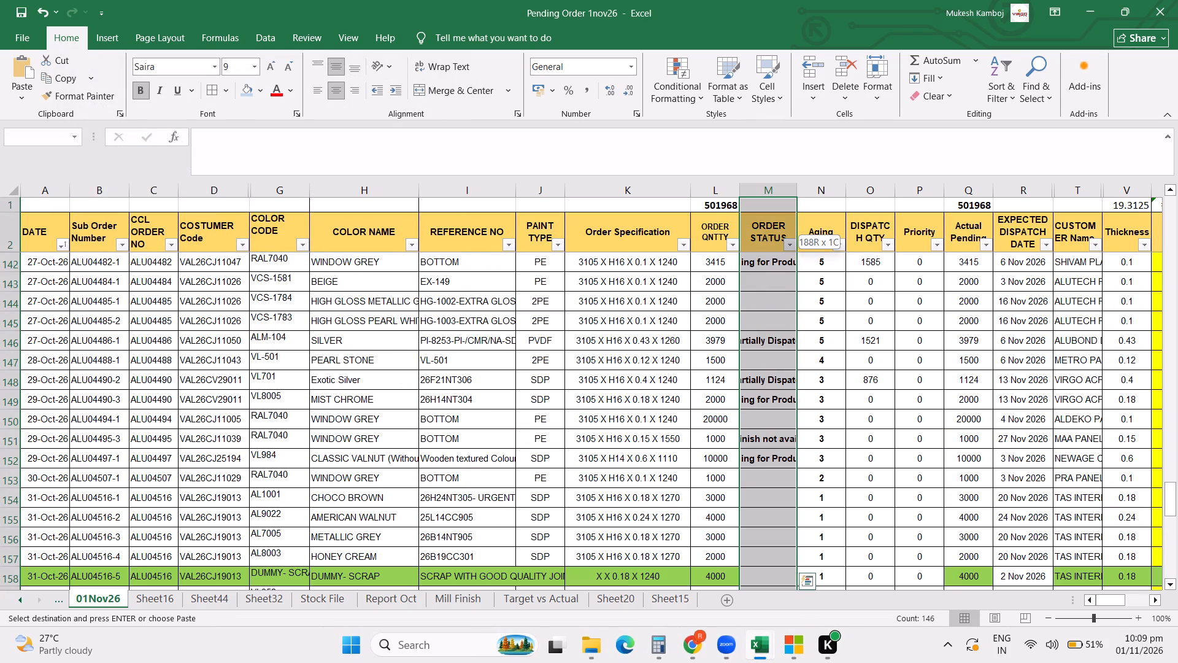
pyautogui.hotkey('shift', 'Down')
pyautogui.hotkey('shift', 'Down')
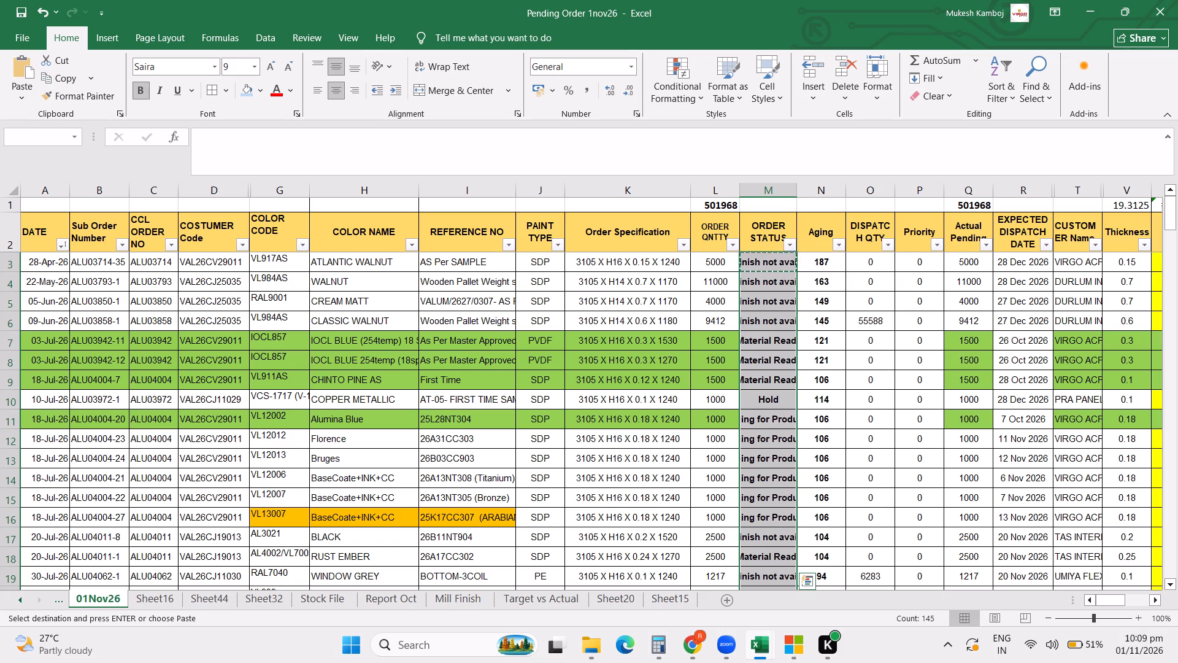
pyautogui.press('Return')
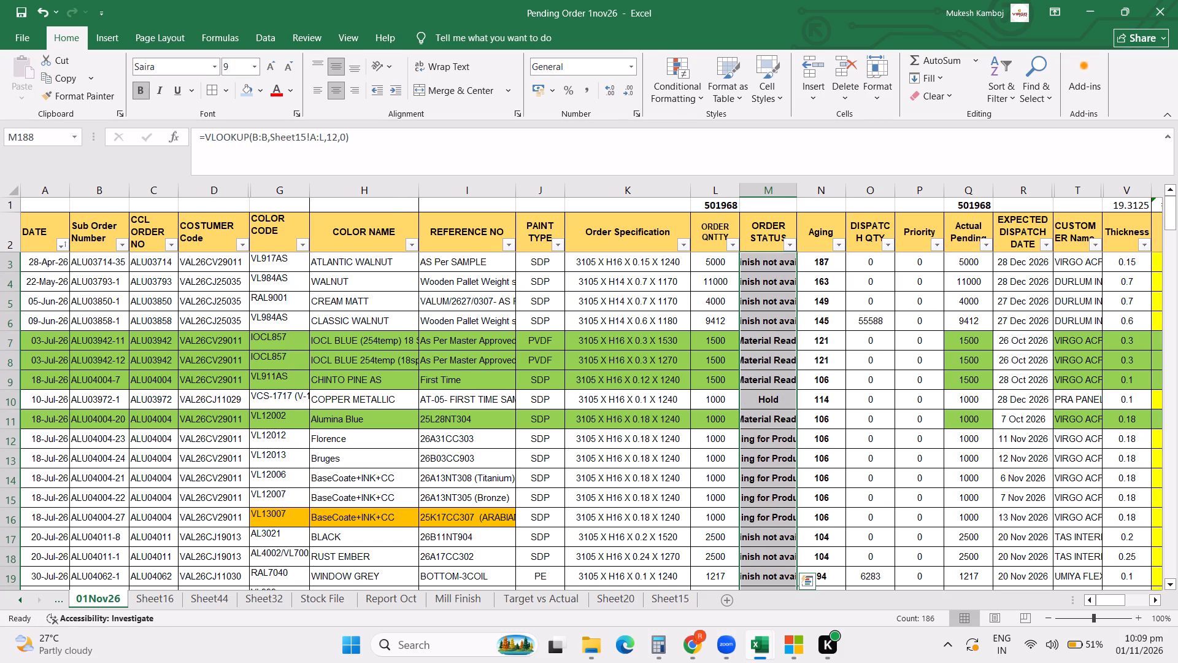
# Copy the 01-Nov-2026 order row 190 (ALU04522-1) from the Party wise Pending Order sheet in Chrome and paste it into row 189 of 01Nov26.
pyautogui.scroll(-5, 669, 470)
pyautogui.scroll(-4, 719, 484)
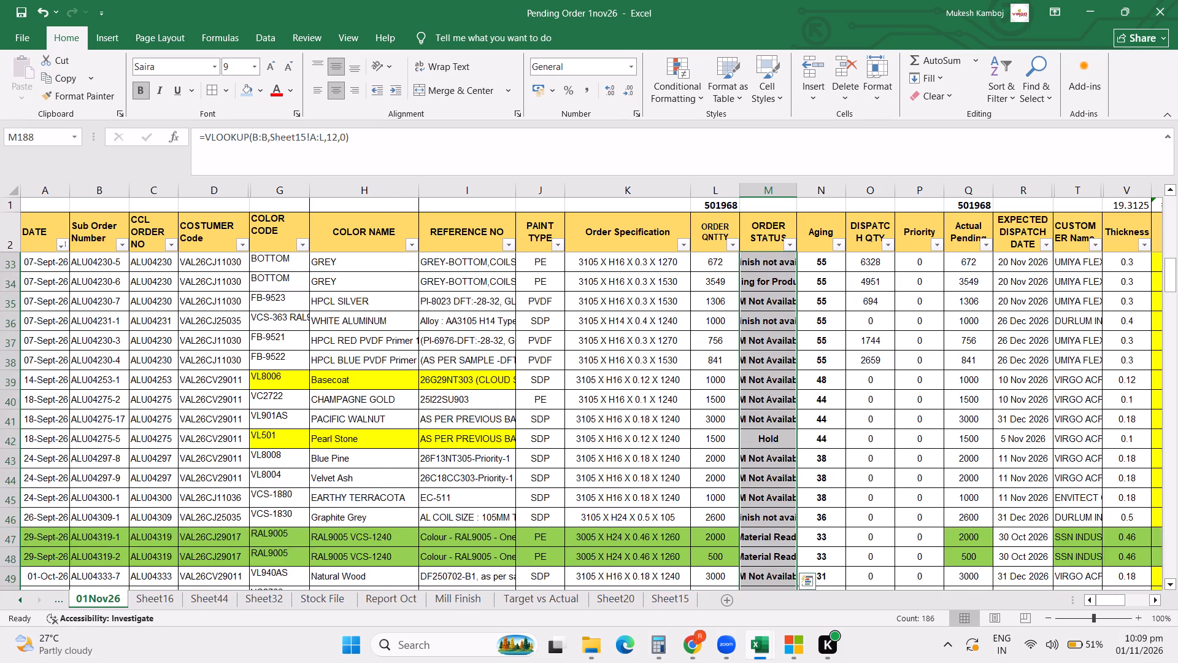
pyautogui.scroll(-5, 729, 490)
pyautogui.click(699, 651)
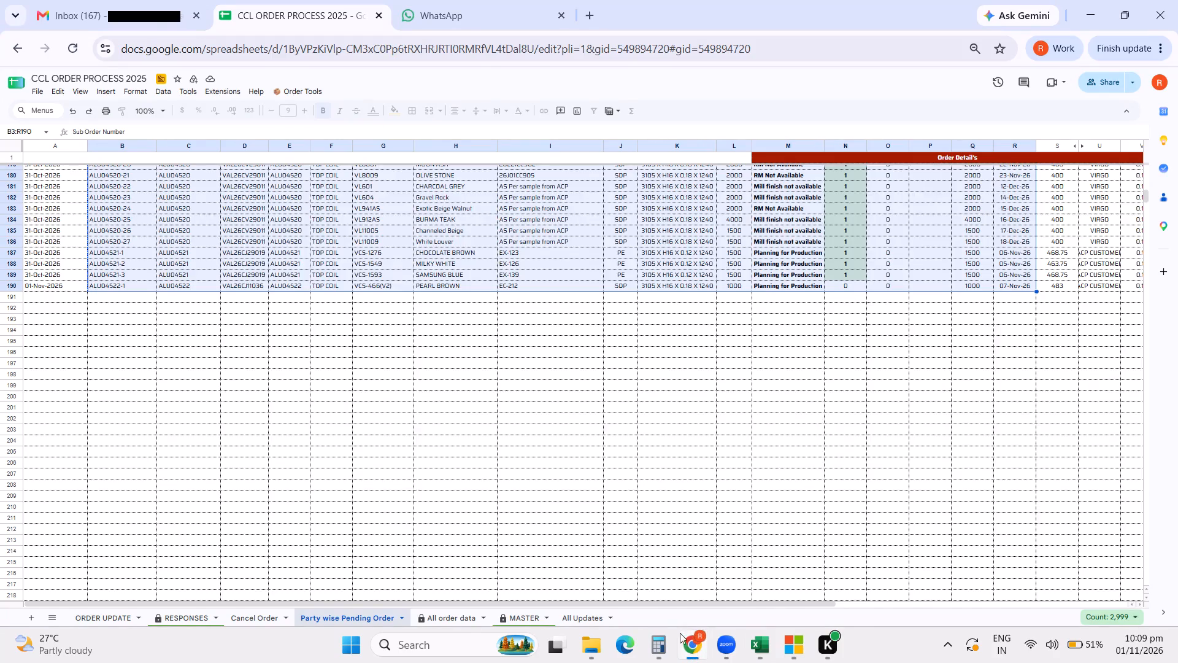
pyautogui.click(549, 490)
pyautogui.click(8, 283)
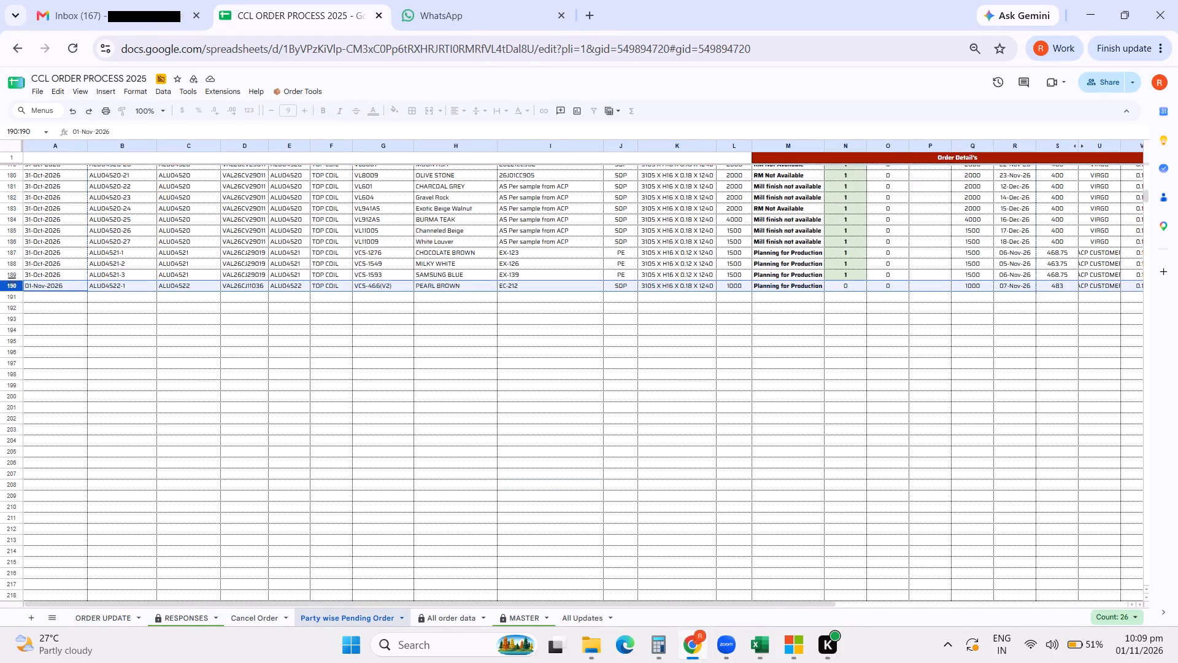
pyautogui.hotkey('ctrl', 'c')
pyautogui.moveTo(448, 595); pyautogui.dragTo(691, 655)
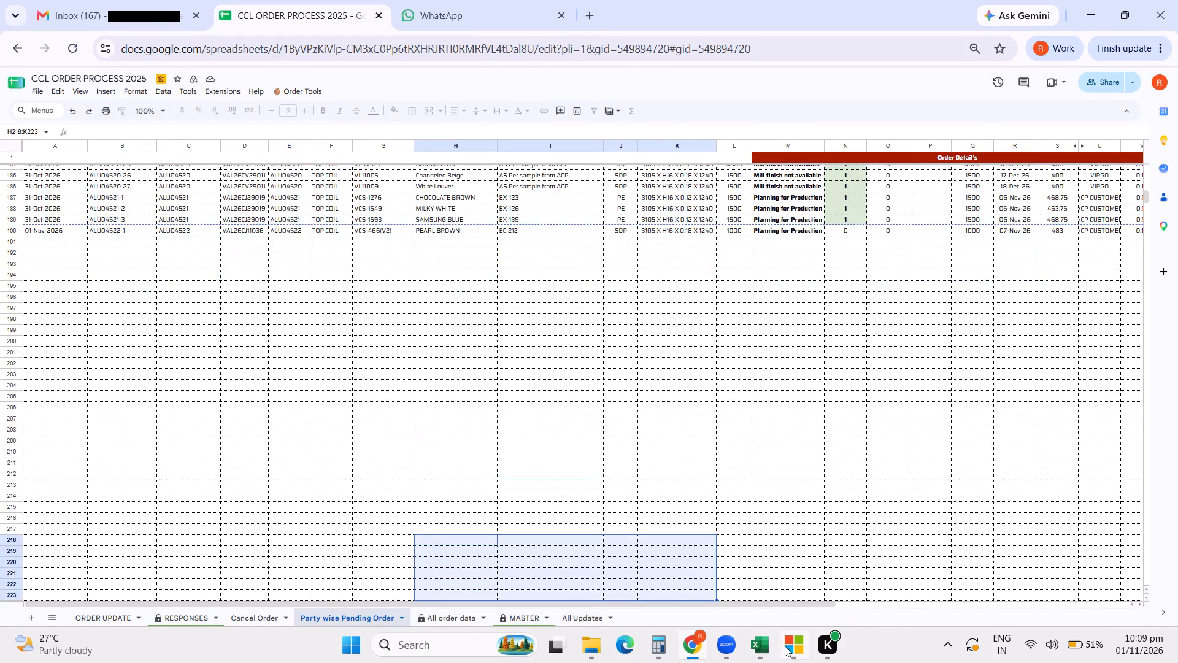
pyautogui.click(758, 645)
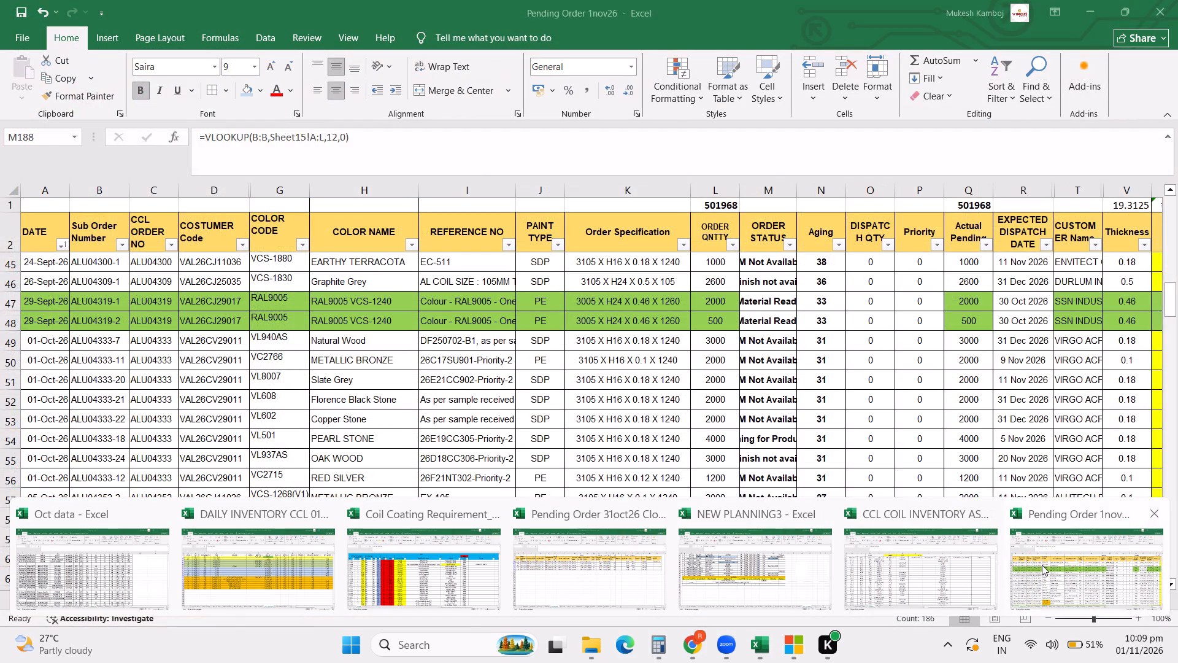
pyautogui.click(1042, 565)
pyautogui.click(171, 530)
pyautogui.hotkey('ctrl', 'Down')
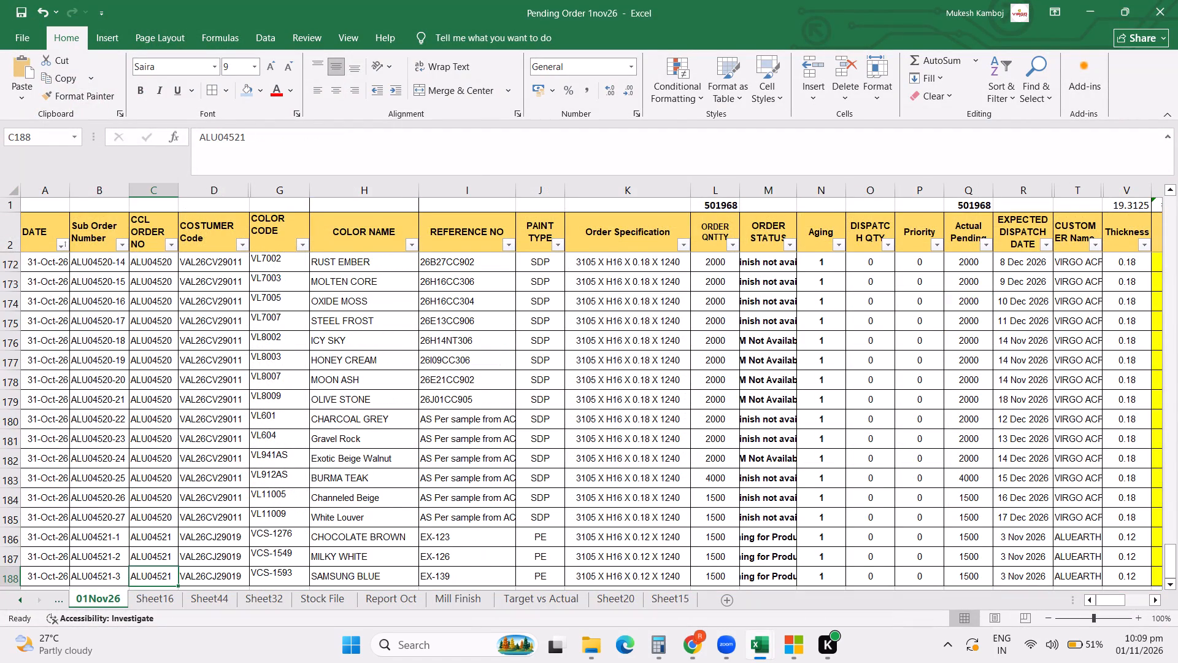
pyautogui.scroll(-2, 167, 550)
pyautogui.click(10, 475)
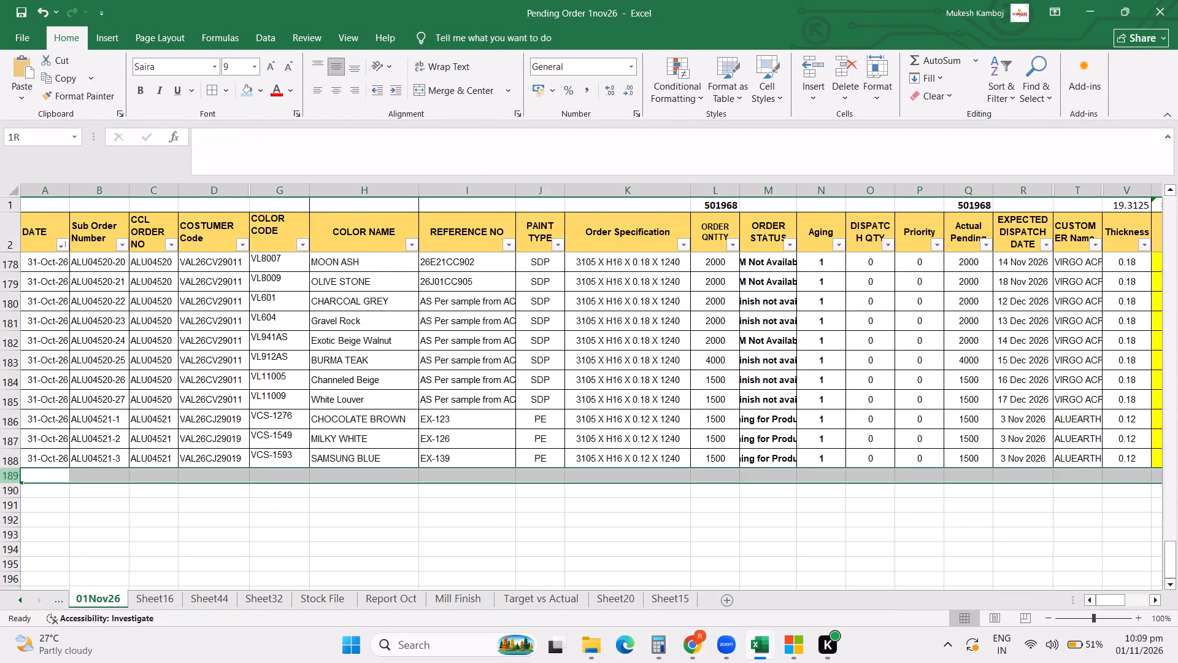
pyautogui.hotkey('ctrl', 'v')
pyautogui.moveTo(10, 475); pyautogui.dragTo(532, 382)
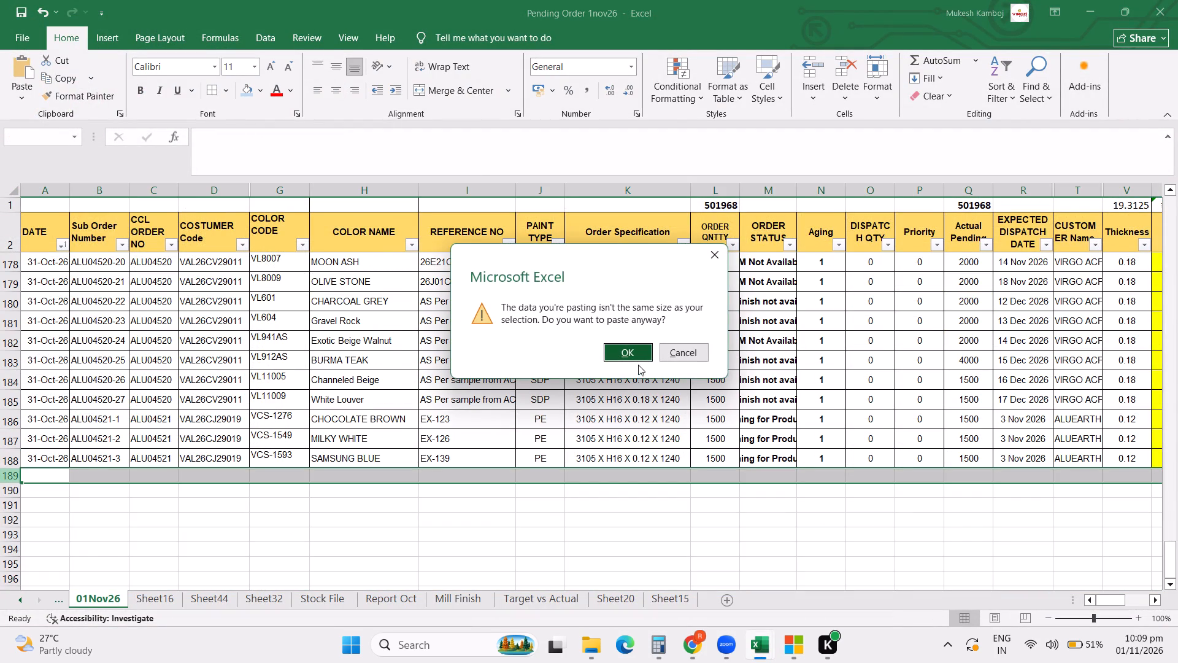
pyautogui.click(630, 356)
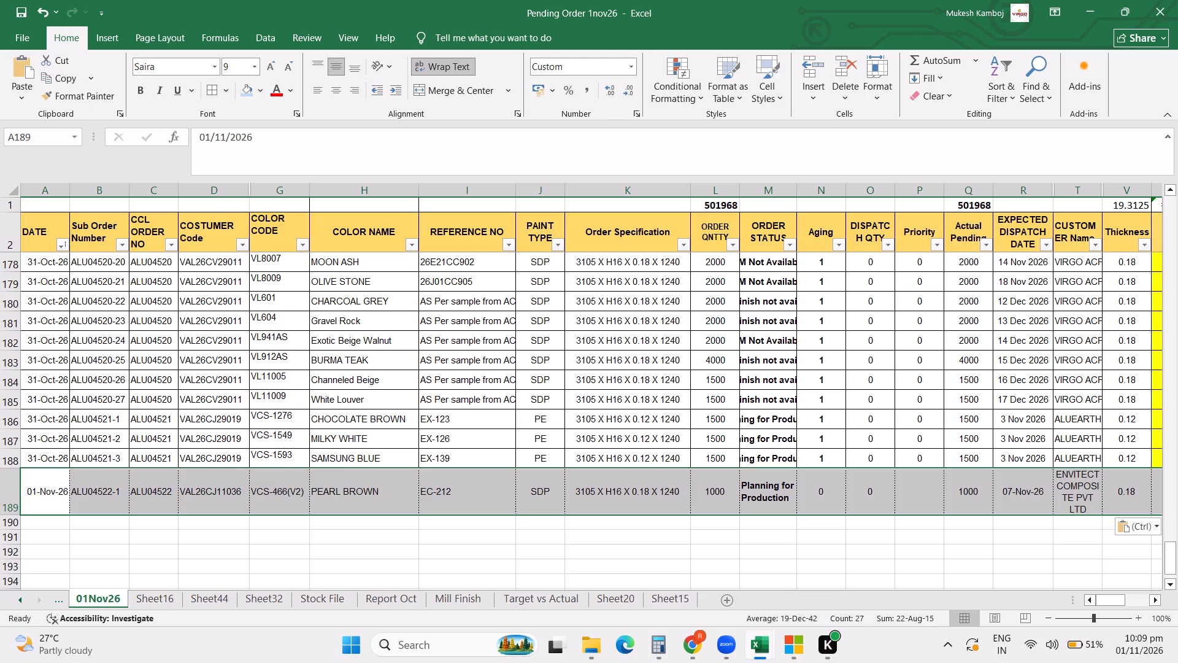
# Apply the formatting of row 188 to the pasted order row 189 with Format Painter.
pyautogui.click(6, 459)
pyautogui.click(53, 95)
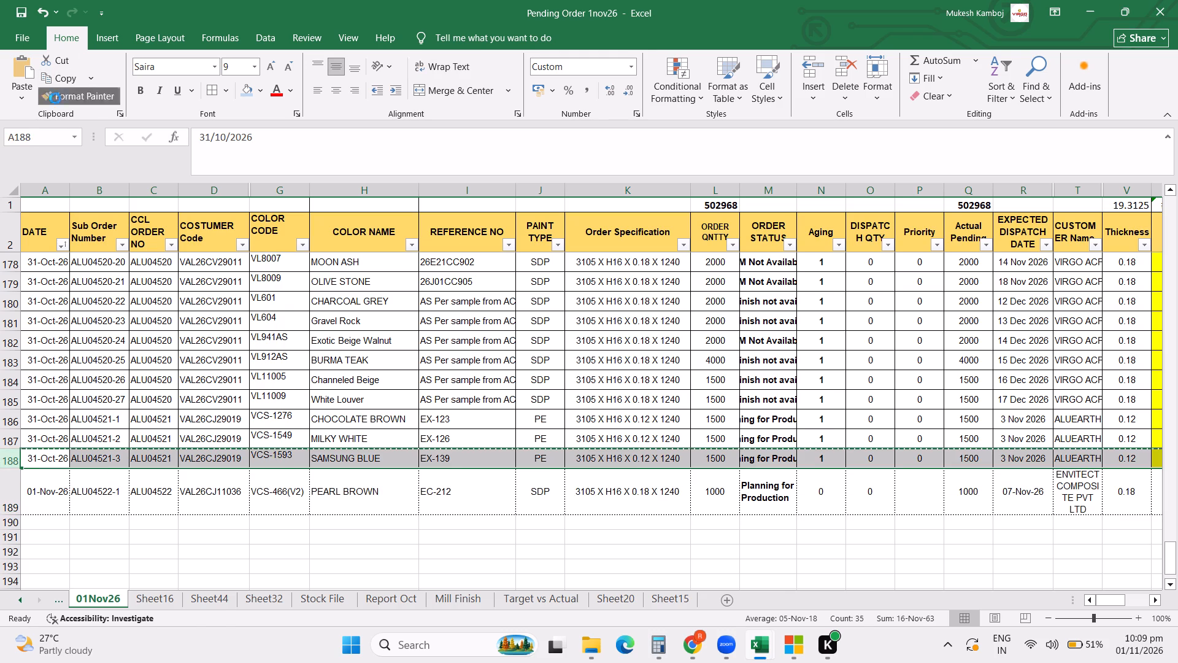
pyautogui.click(15, 479)
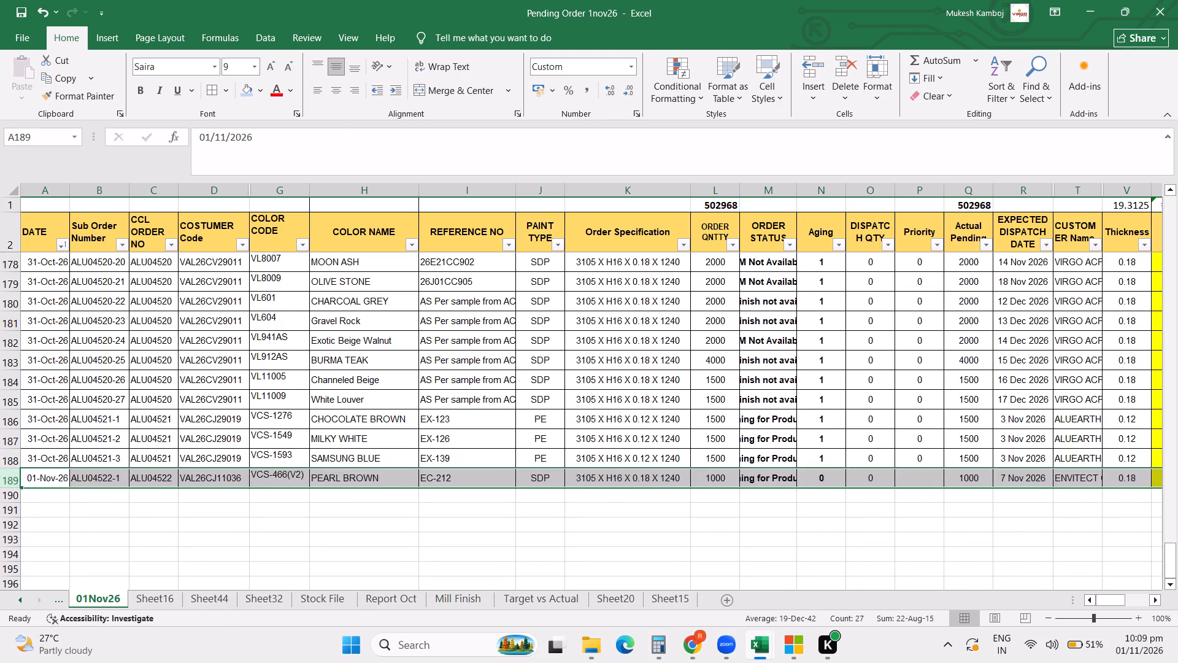
# In R3 under Expected Dispatch Date, enter an exact-match VLOOKUP of Sub Order Number column B:B in Sheet15 columns A:Q, returning column 17.
pyautogui.click(766, 459)
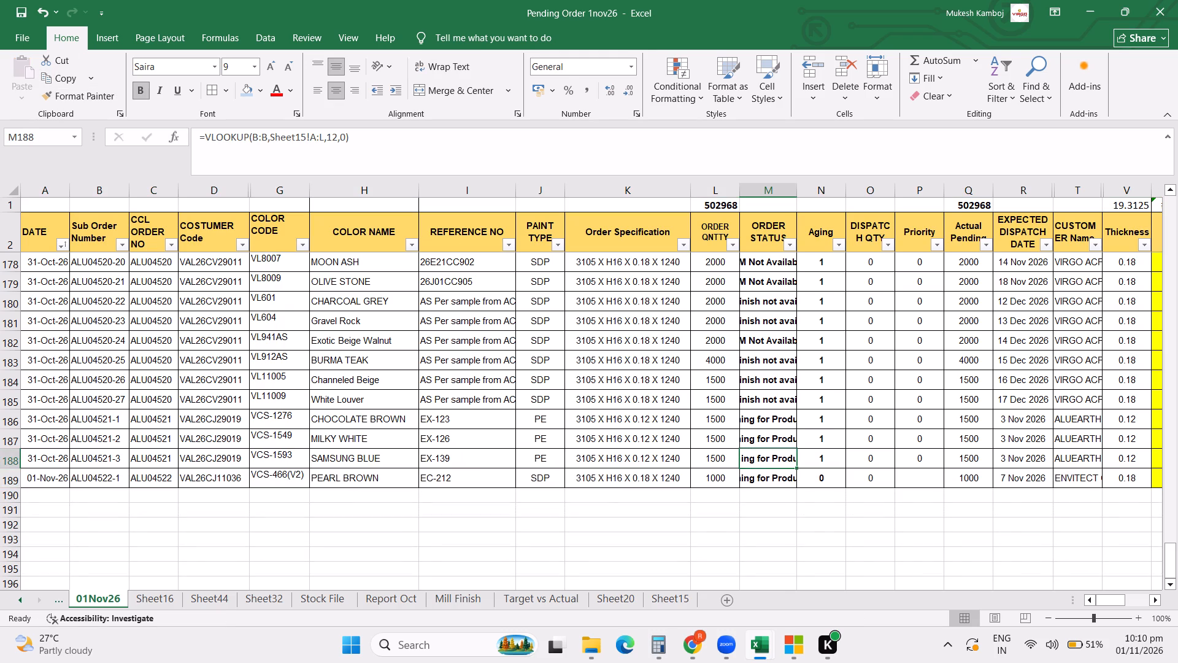
pyautogui.scroll(17, 968, 411)
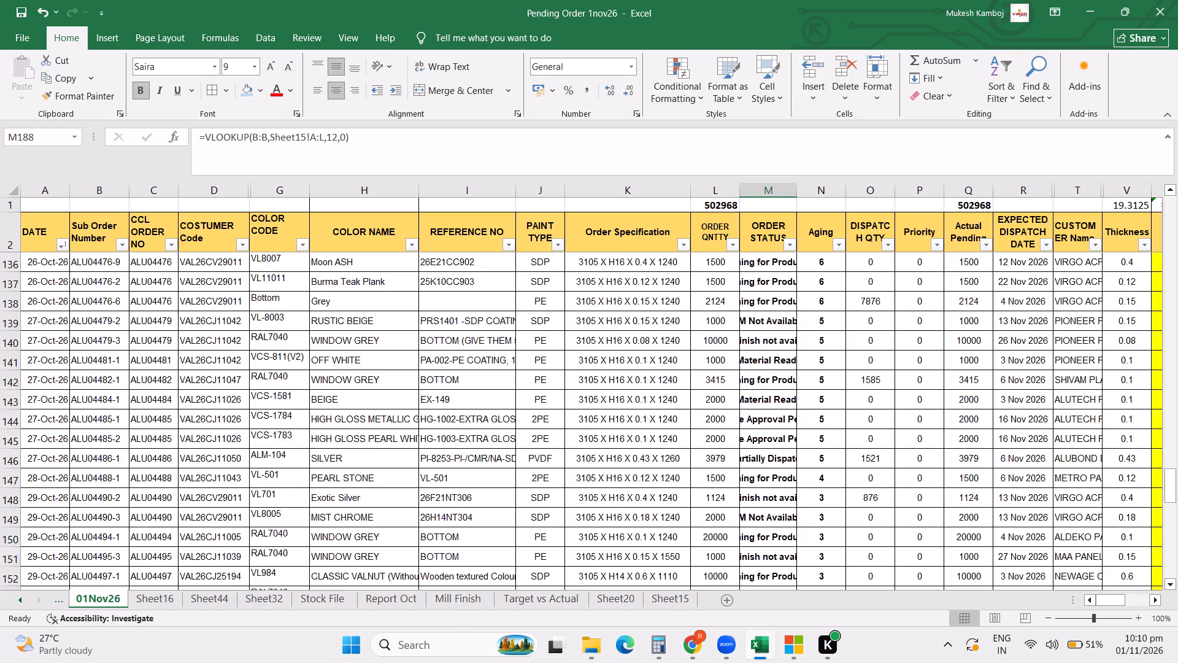
pyautogui.scroll(20, 988, 397)
pyautogui.scroll(20, 988, 397)
pyautogui.scroll(18, 988, 397)
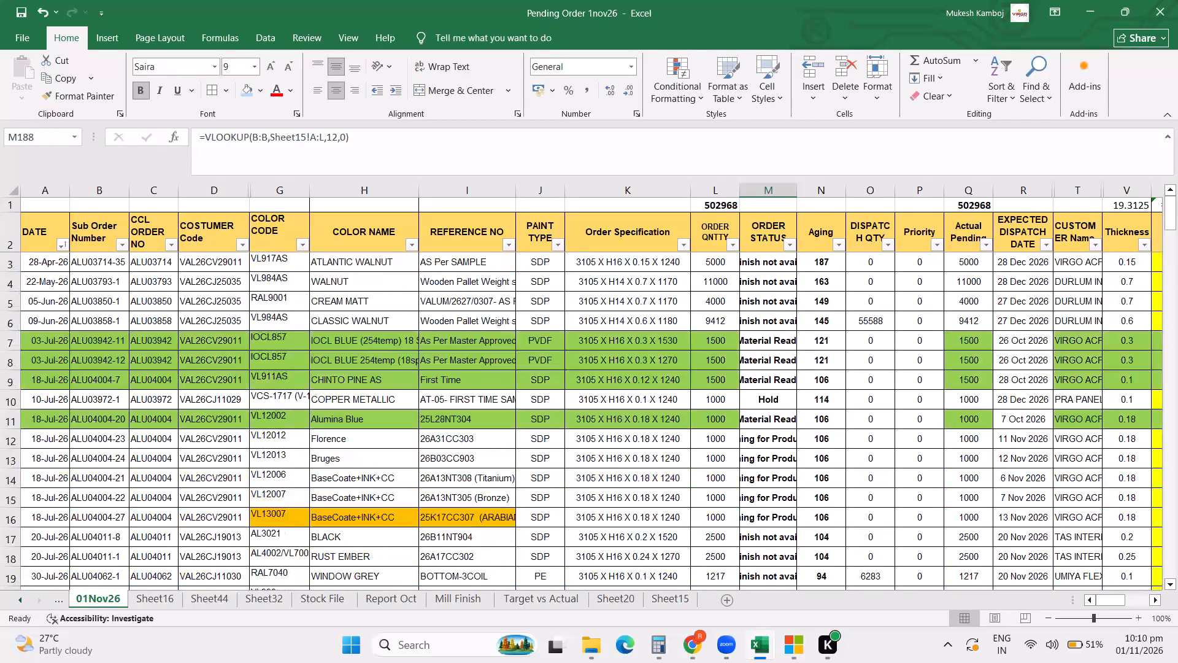
pyautogui.scroll(3, 999, 399)
pyautogui.click(1028, 265)
pyautogui.write('=vlo')
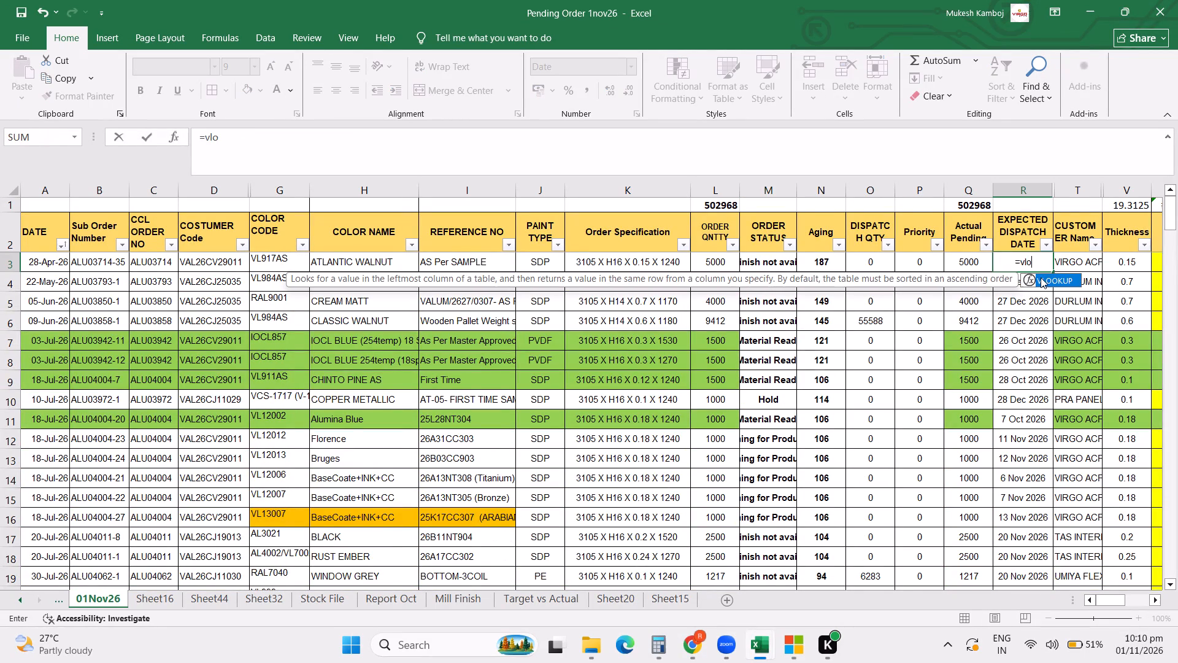
pyautogui.doubleClick(1041, 277)
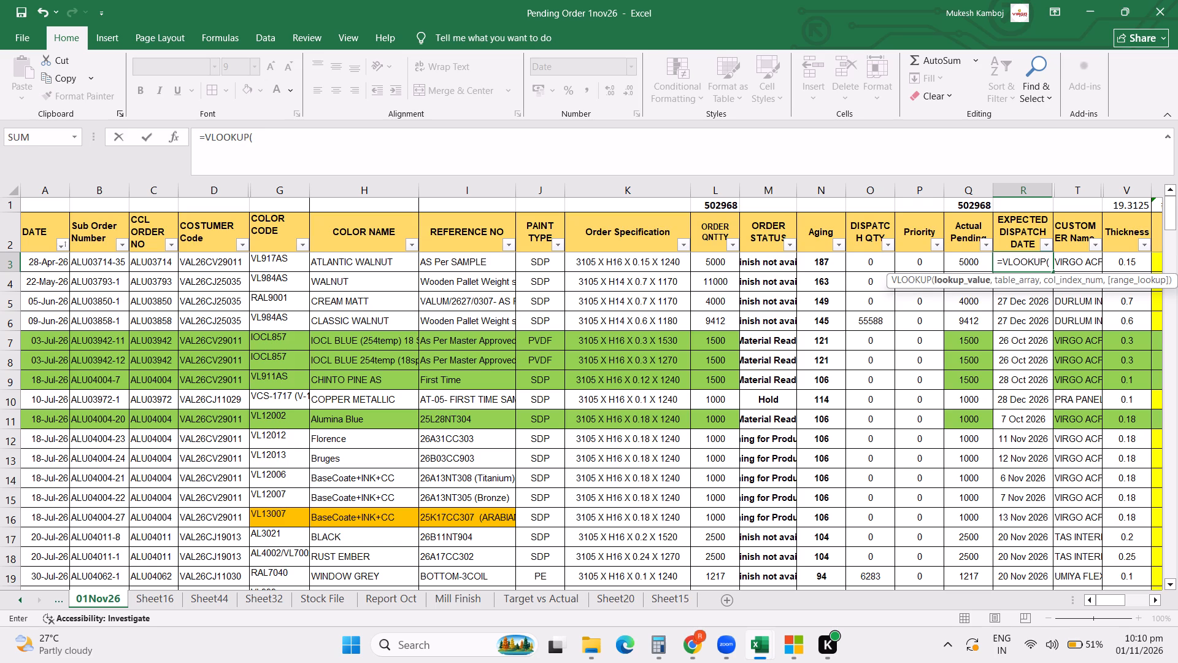
pyautogui.click(106, 196)
pyautogui.press(',')
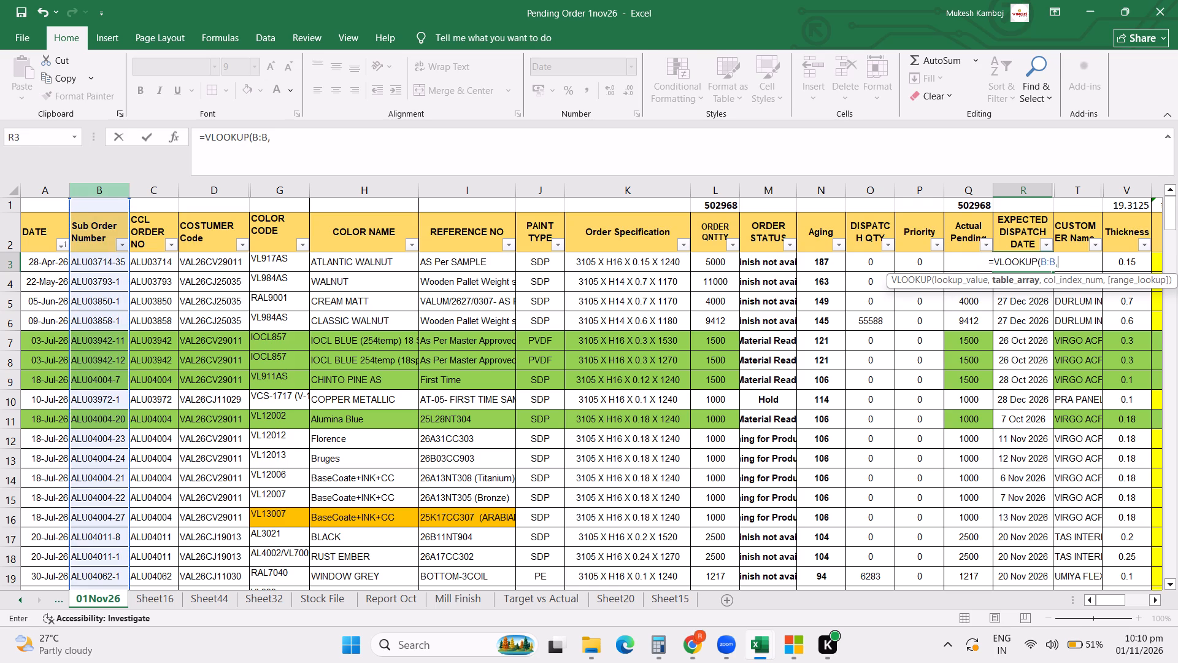
pyautogui.click(677, 595)
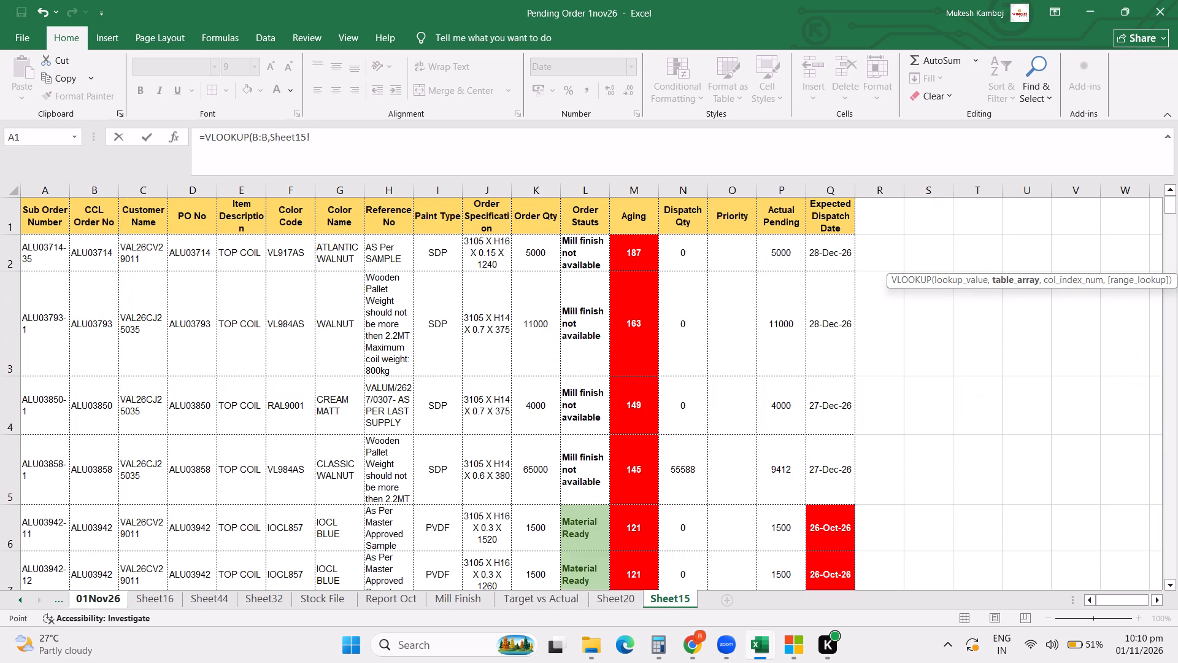
pyautogui.click(49, 192)
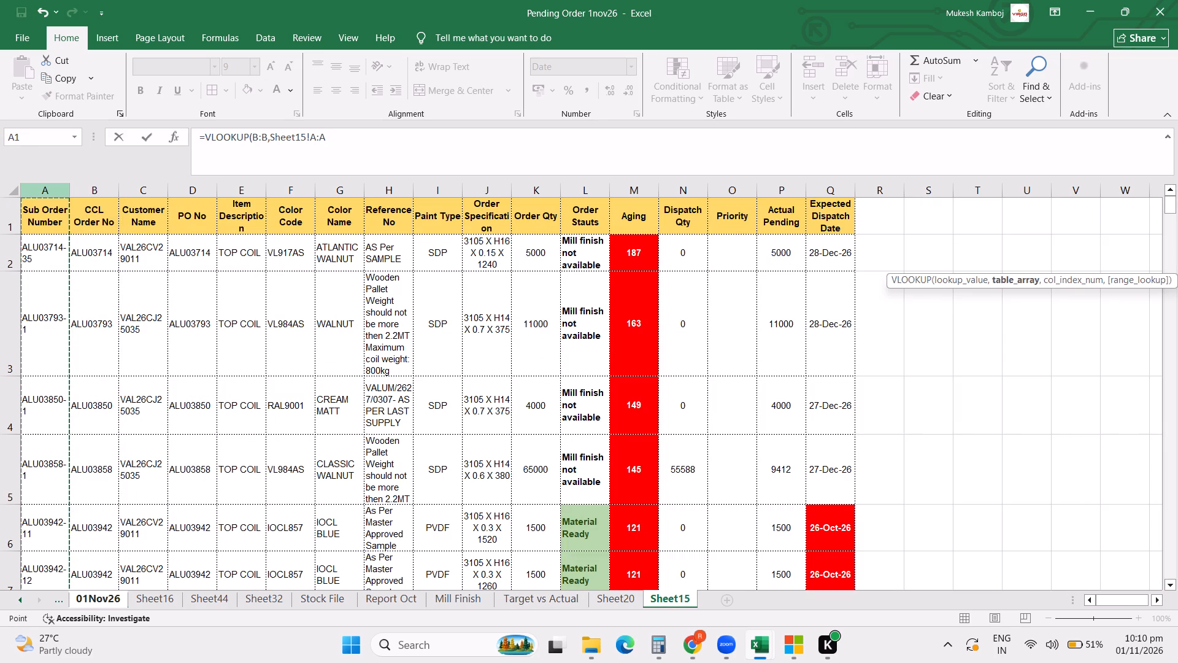
pyautogui.hotkey('shift', 'Right')
pyautogui.hotkey('shift', 'Right')
pyautogui.hotkey('shift', 'Right')
pyautogui.hotkey('shift', 'Right')
pyautogui.hotkey('shift', 'Right')
pyautogui.hotkey('shift', 'Right')
pyautogui.hotkey('shift', 'Right')
pyautogui.hotkey('shift', 'Right')
pyautogui.hotkey('shift', 'Right')
pyautogui.hotkey('shift', 'Right')
pyautogui.hotkey('shift', 'Right')
pyautogui.hotkey('shift', 'Right')
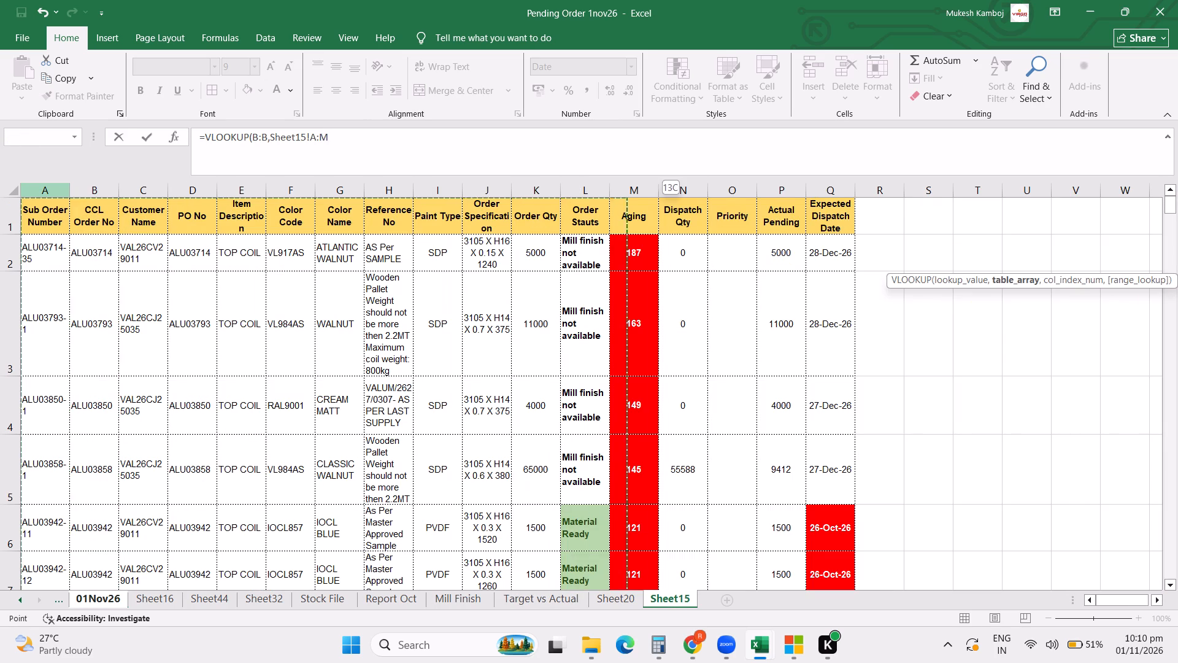
pyautogui.hotkey('shift', 'Right')
pyautogui.hotkey('shift', 'Right')
pyautogui.hotkey('shift', 'Right')
pyautogui.hotkey('shift', 'Right')
pyautogui.write(',17,0')
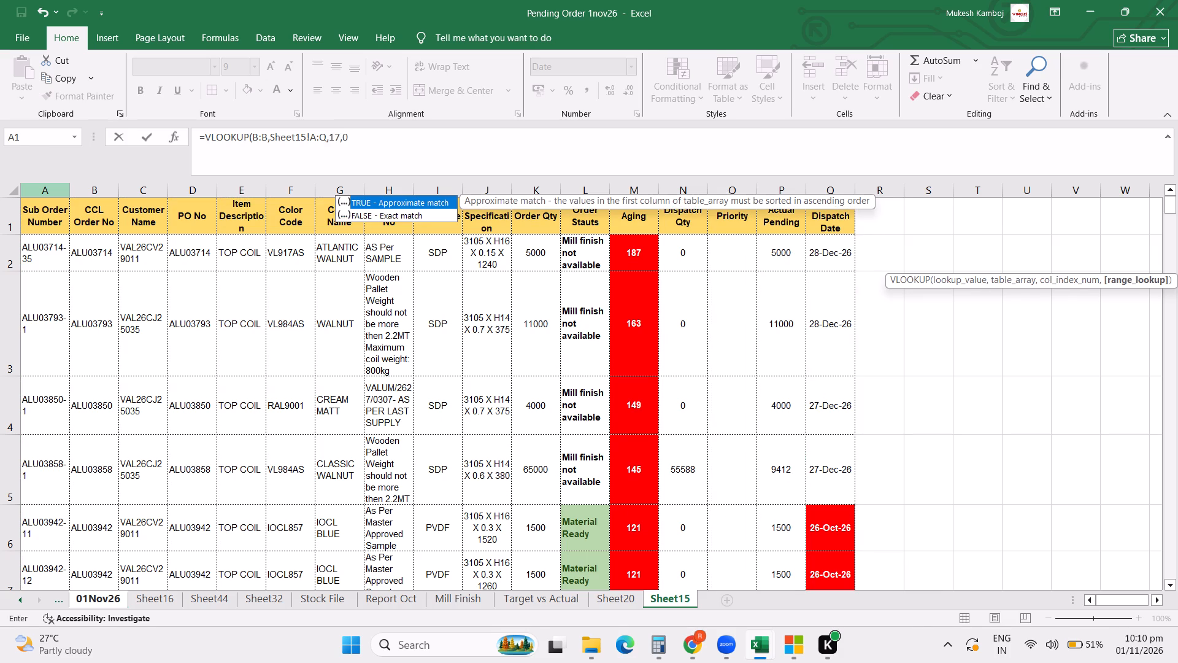
pyautogui.press('Return')
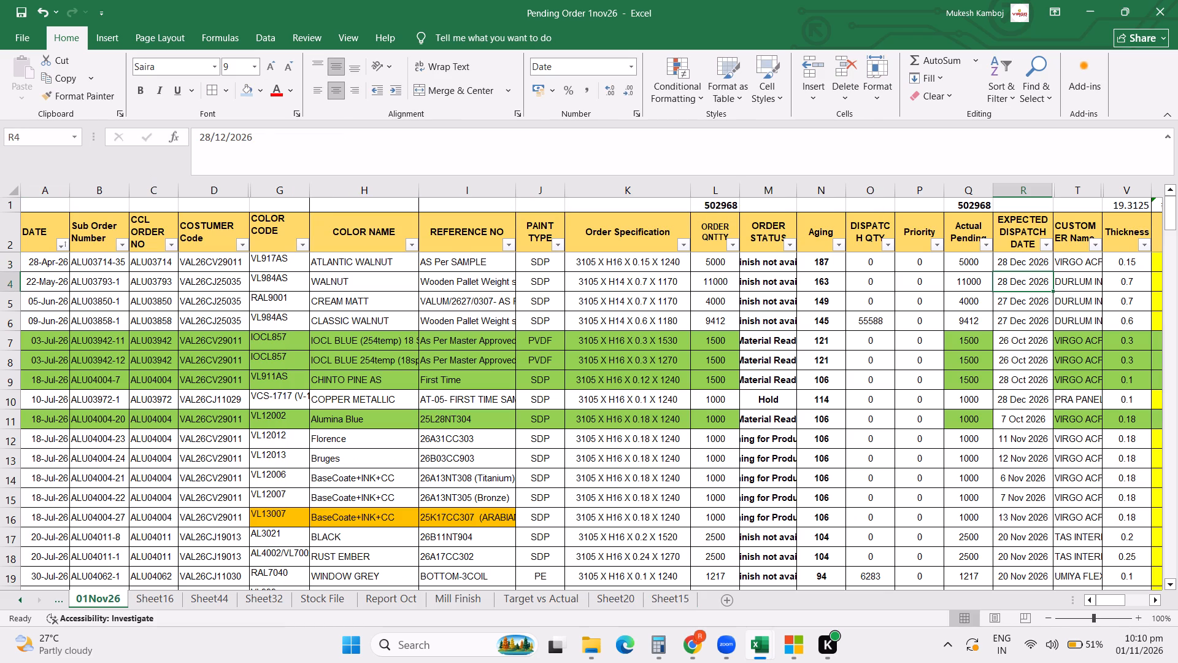
# Copy the Expected Dispatch Date lookup formula from R3 into all order rows, R3 through R189.
pyautogui.moveTo(765, 217); pyautogui.dragTo(1004, 281)
pyautogui.click(1014, 263)
pyautogui.hotkey('ctrl', 'c')
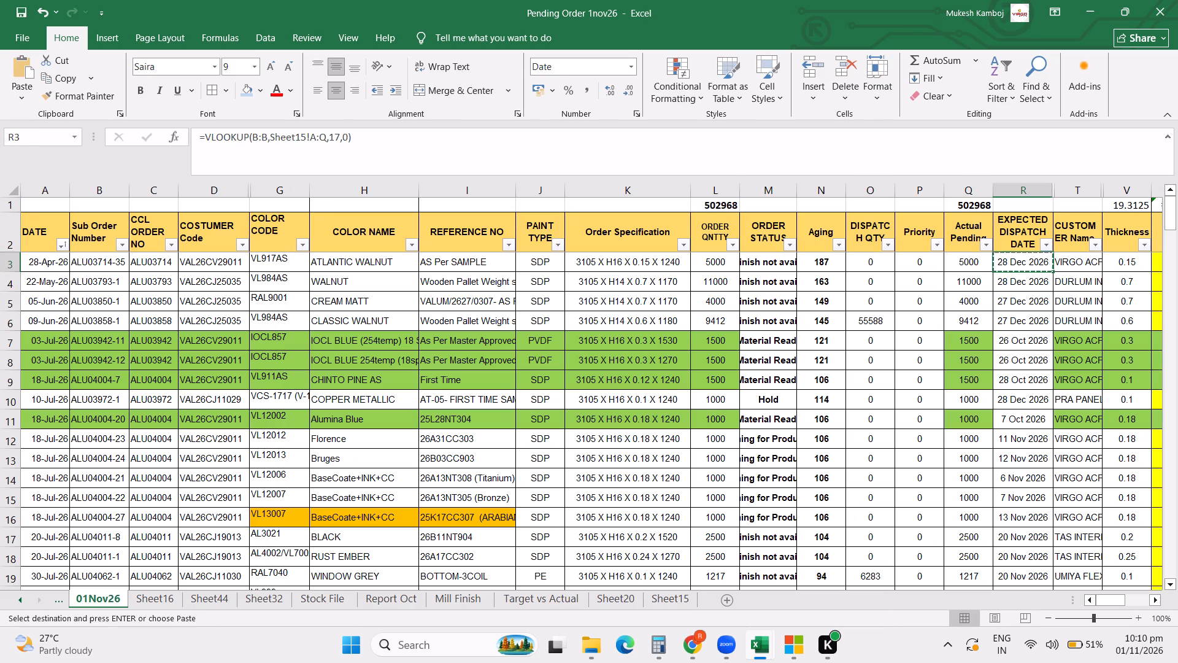
pyautogui.press('Right')
pyautogui.hotkey('ctrl', 'Down')
pyautogui.press('Down')
pyautogui.press('Up')
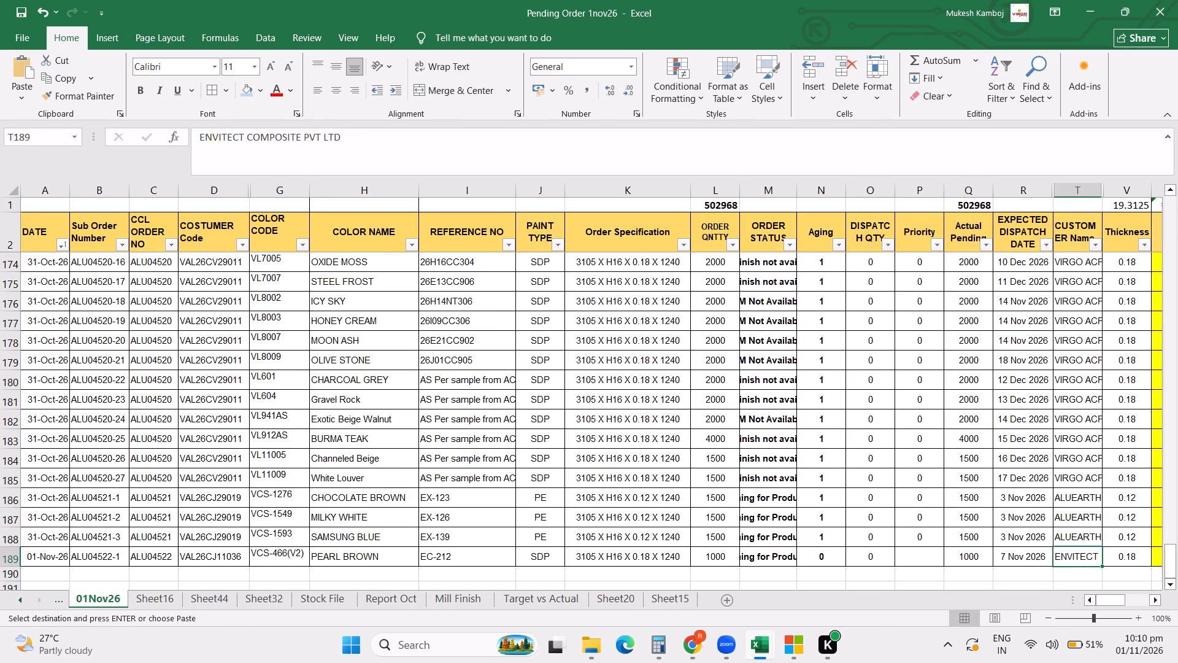
pyautogui.press('Left')
pyautogui.hotkey('ctrl', 'shift', 'Up')
pyautogui.hotkey('ctrl', 'shift', 'Up')
pyautogui.hotkey('ctrl', 'shift', 'Up')
pyautogui.hotkey('ctrl', 'shift', 'Up')
pyautogui.hotkey('shift', 'Down')
pyautogui.hotkey('shift', 'Down')
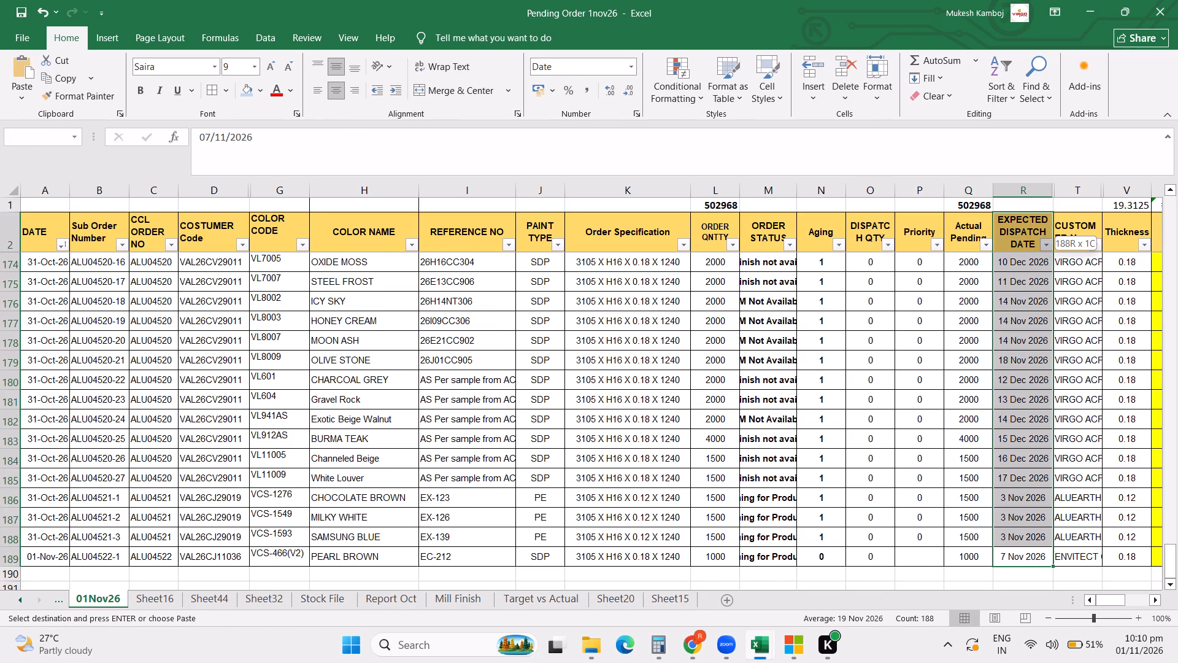
pyautogui.press('Return')
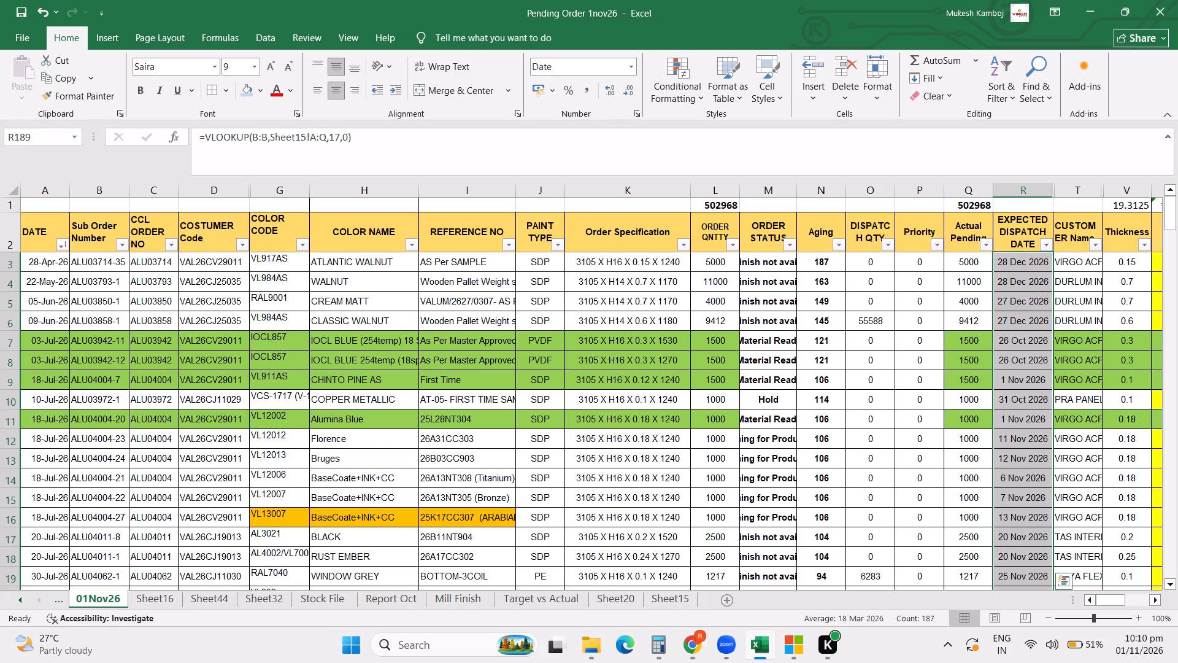
# Convert columns M through R of 01Nov26 from formulas to static values, using Paste Special Values over the same columns.
pyautogui.click(737, 372)
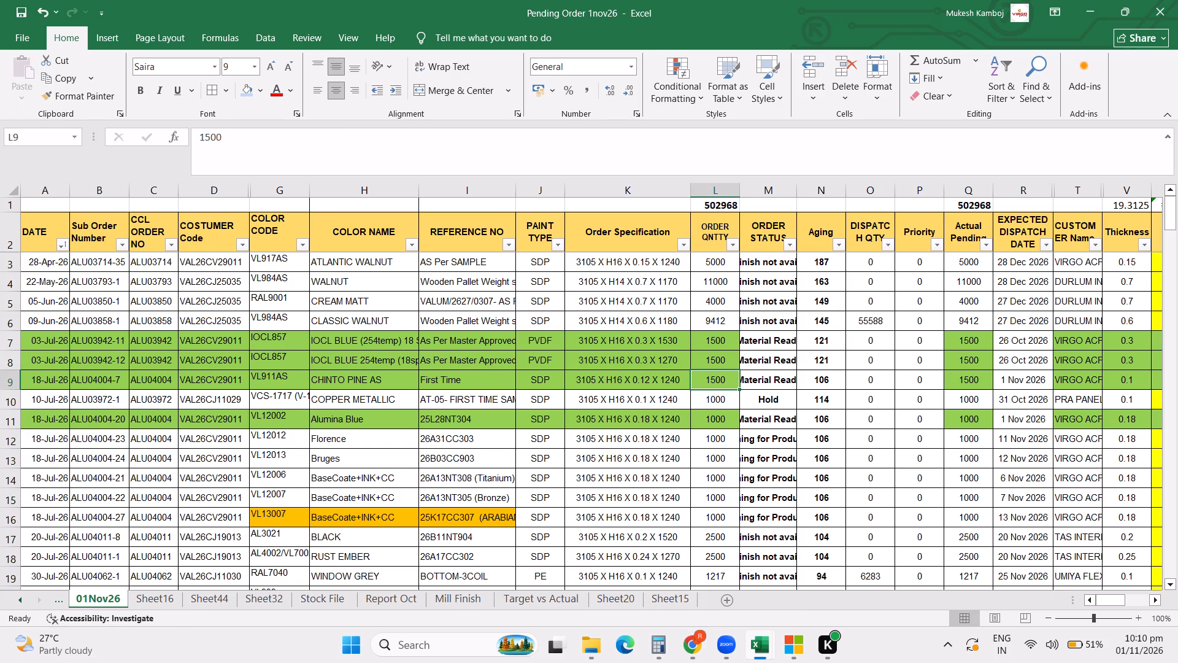
pyautogui.moveTo(764, 185); pyautogui.dragTo(1037, 187)
pyautogui.hotkey('ctrl', 'c')
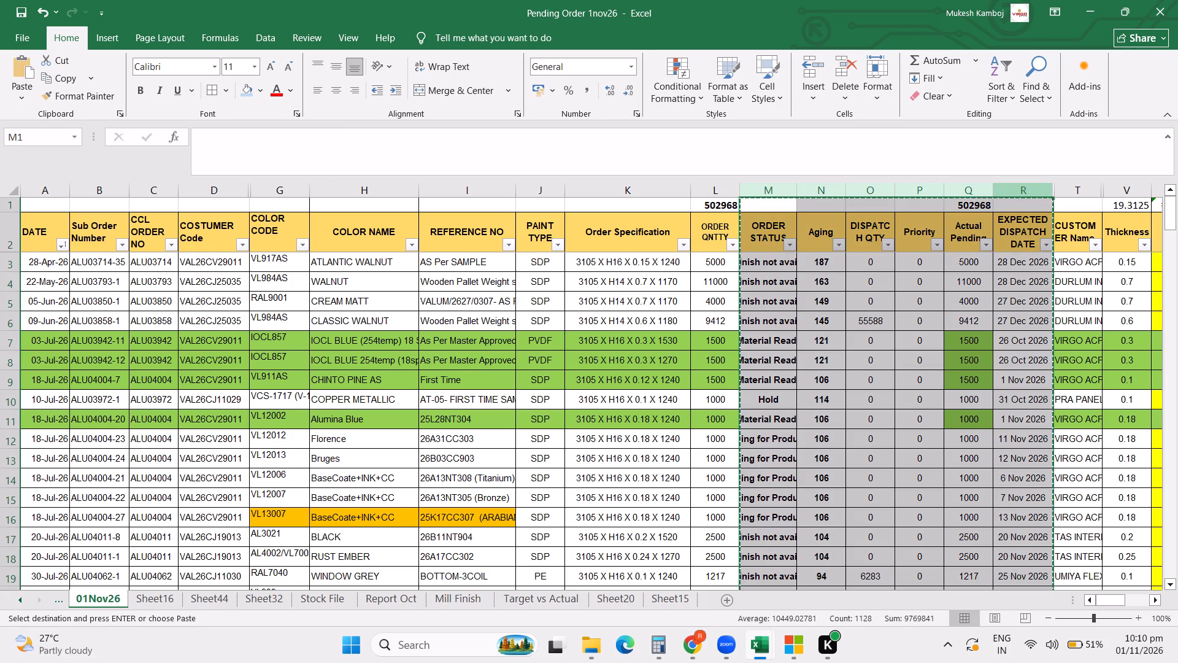
pyautogui.rightClick(776, 196)
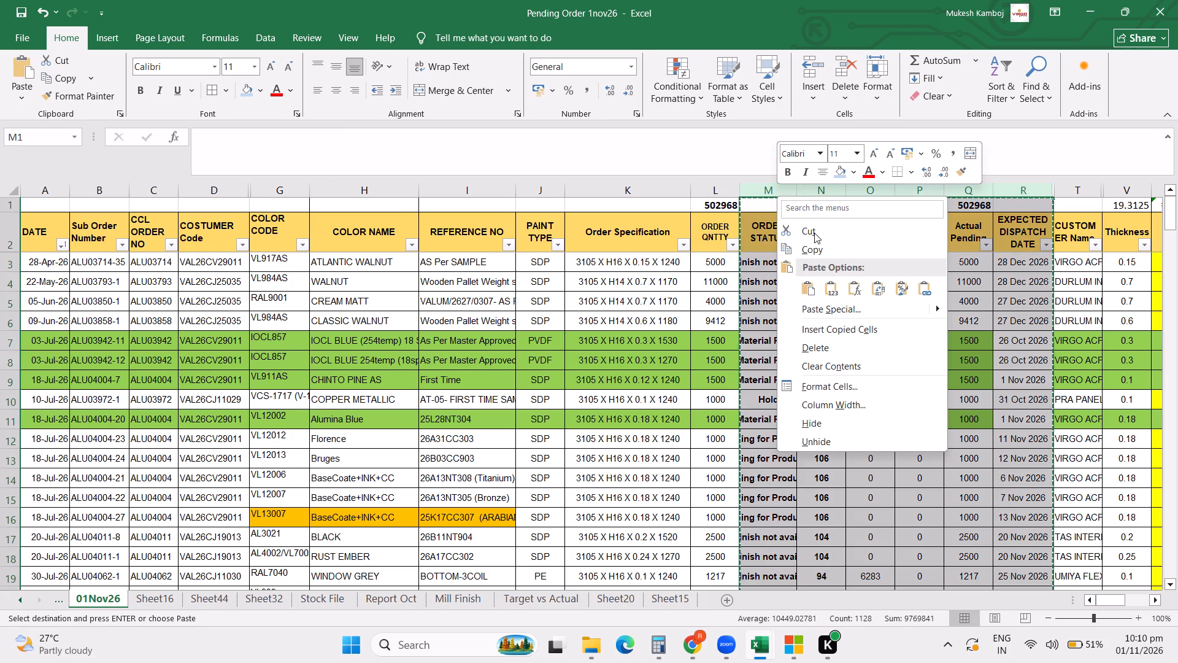
pyautogui.click(830, 314)
pyautogui.click(698, 279)
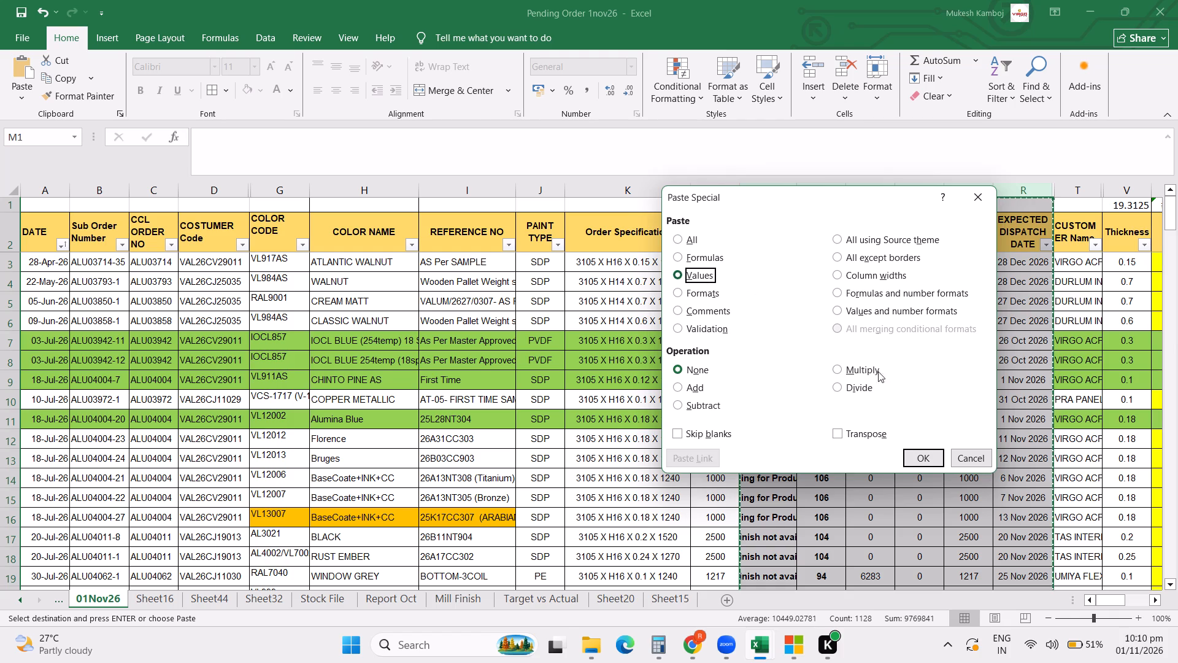
pyautogui.click(918, 459)
pyautogui.click(778, 297)
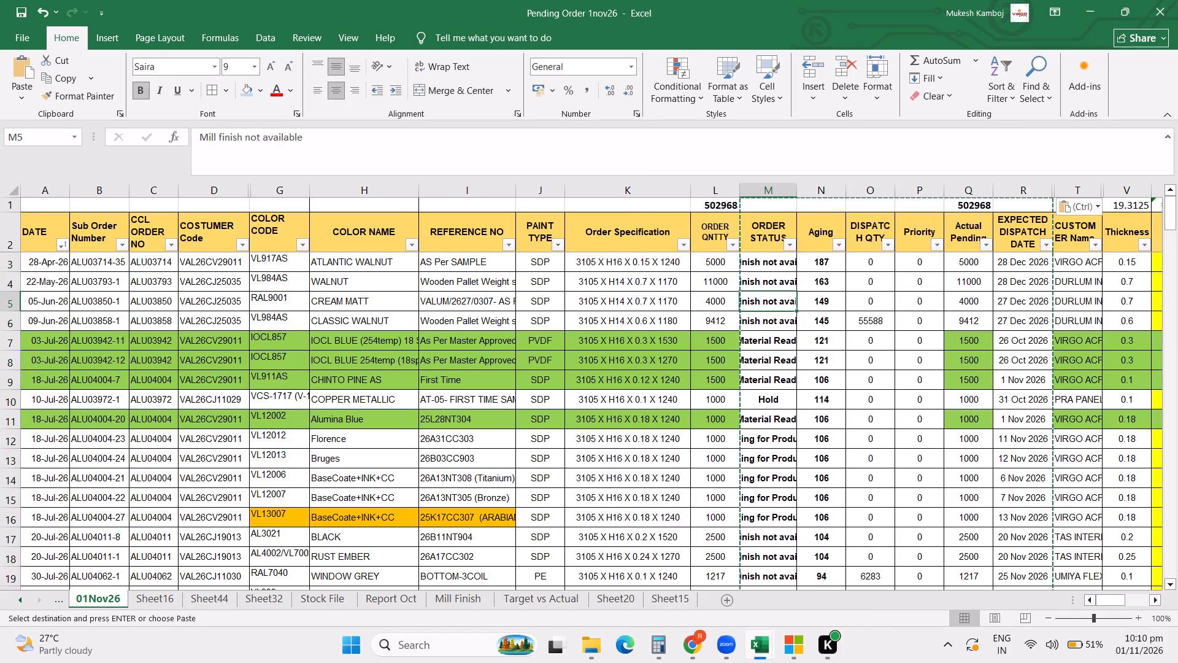
pyautogui.click(1035, 282)
pyautogui.click(1000, 331)
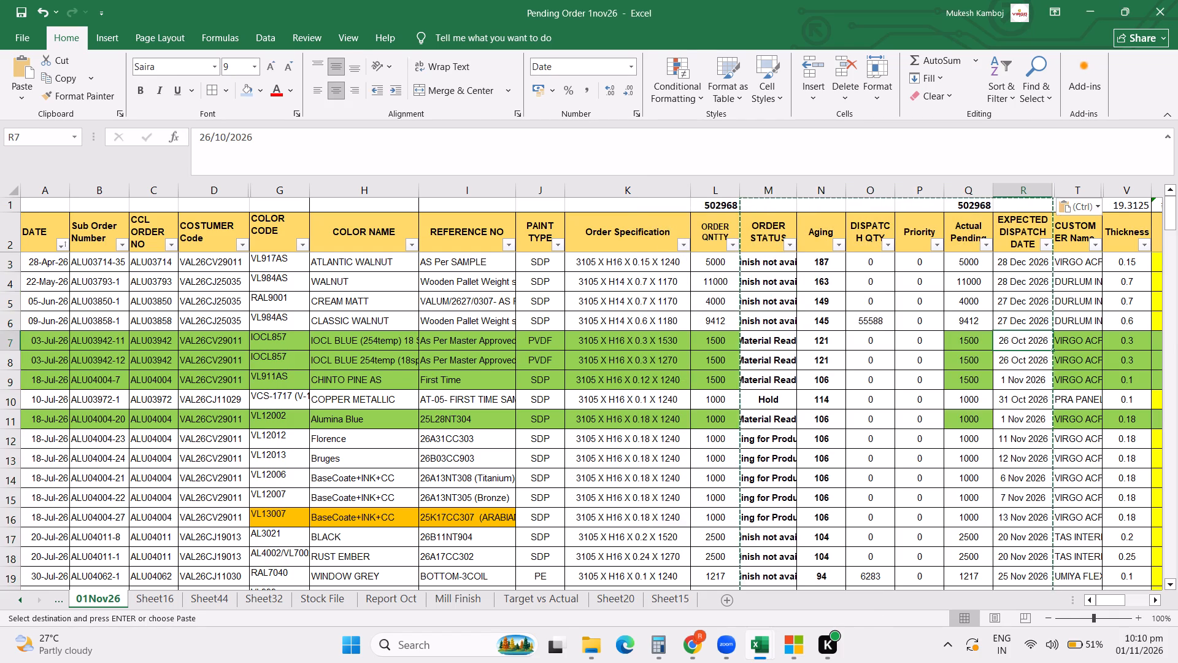
# Refresh all data connections so the Sheet14 pivot table of Actual Pending by expected dispatch date uses the updated orders.
pyautogui.tripleClick(23, 598)
pyautogui.click(141, 599)
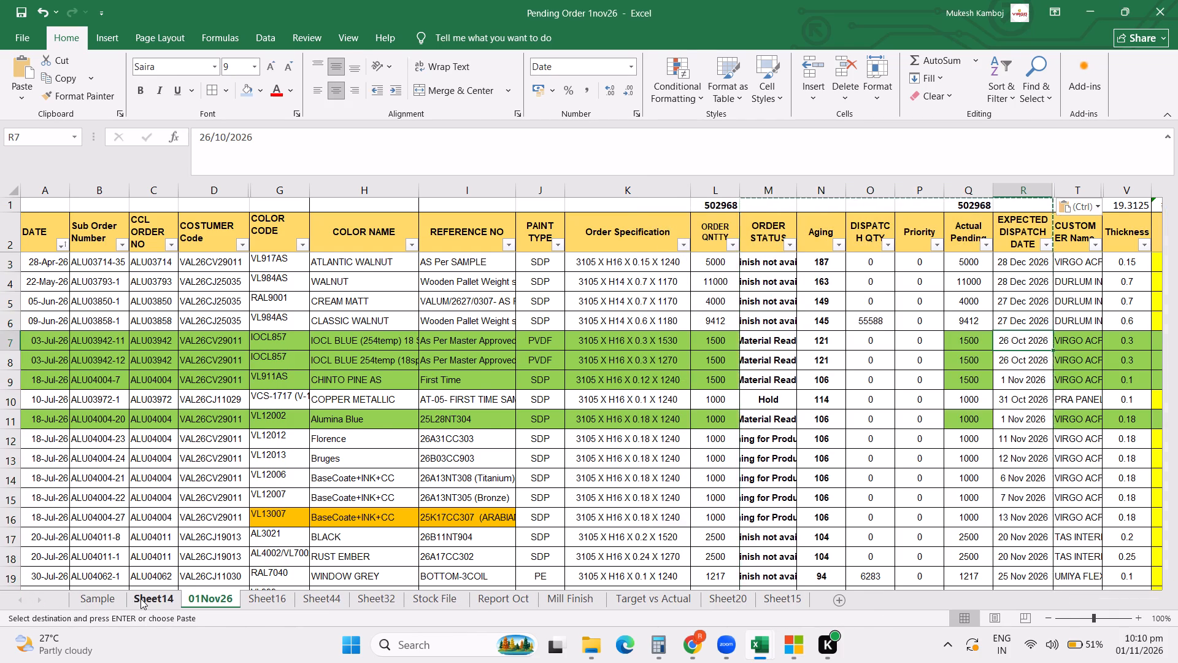
pyautogui.scroll(15, 339, 411)
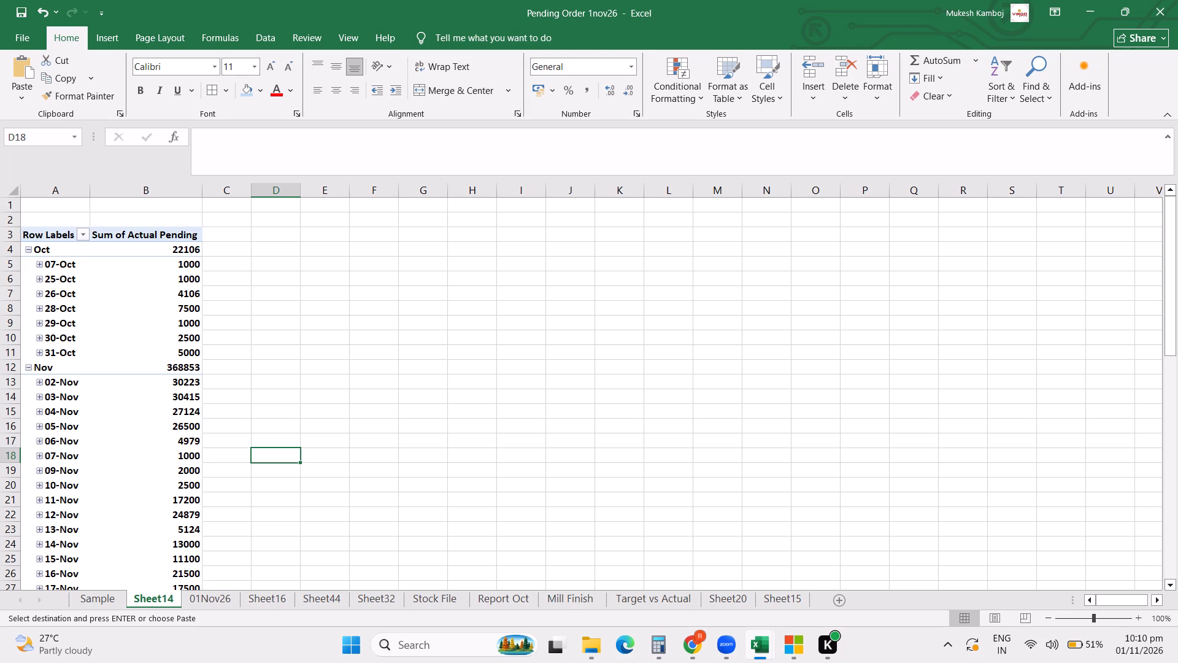
pyautogui.click(266, 39)
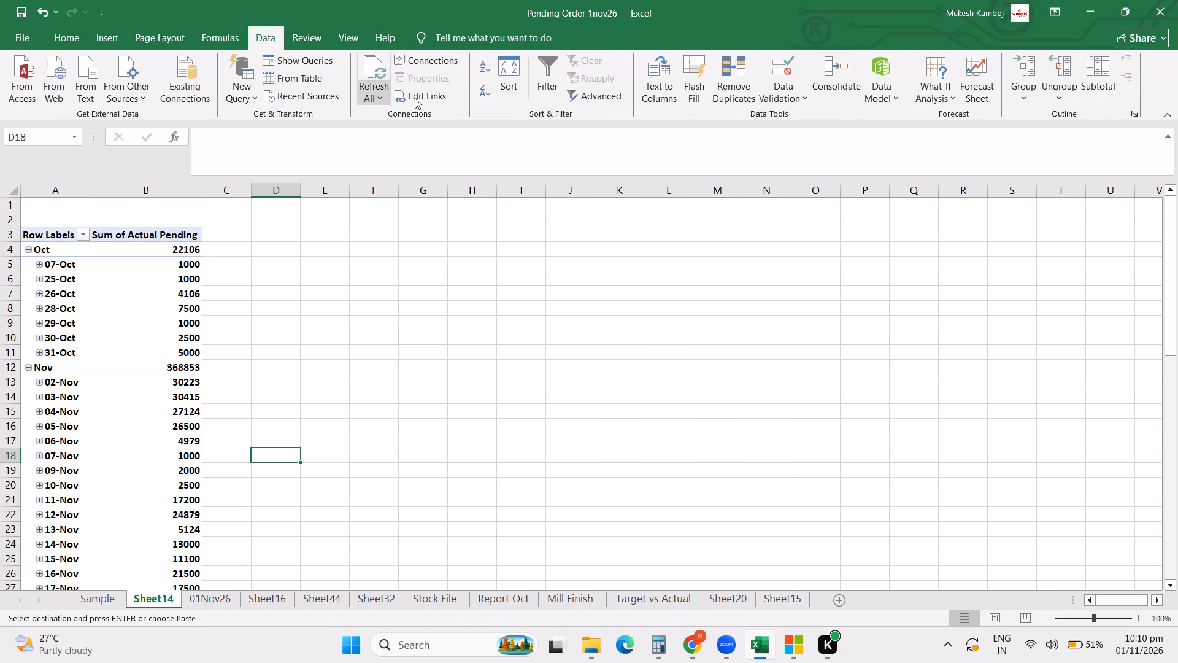
pyautogui.click(380, 74)
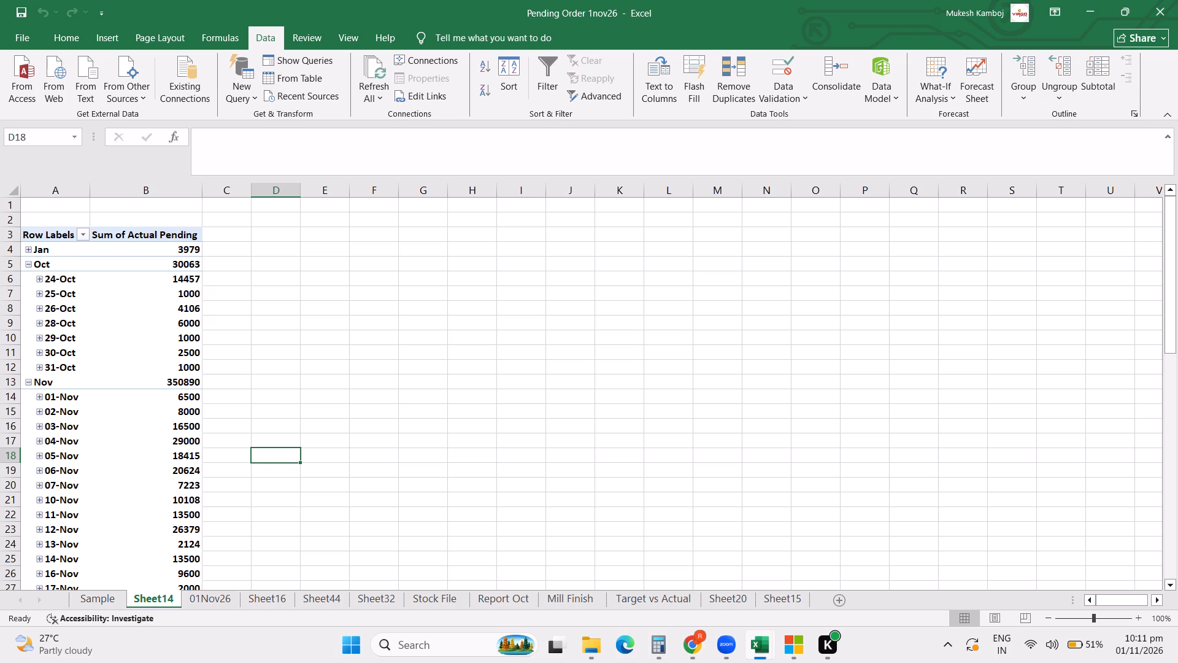
# Review the Sheet14 pivot's pending quantities by expected dispatch date, October through December, and expand the 04-Nov entry.
pyautogui.scroll(-2, 405, 381)
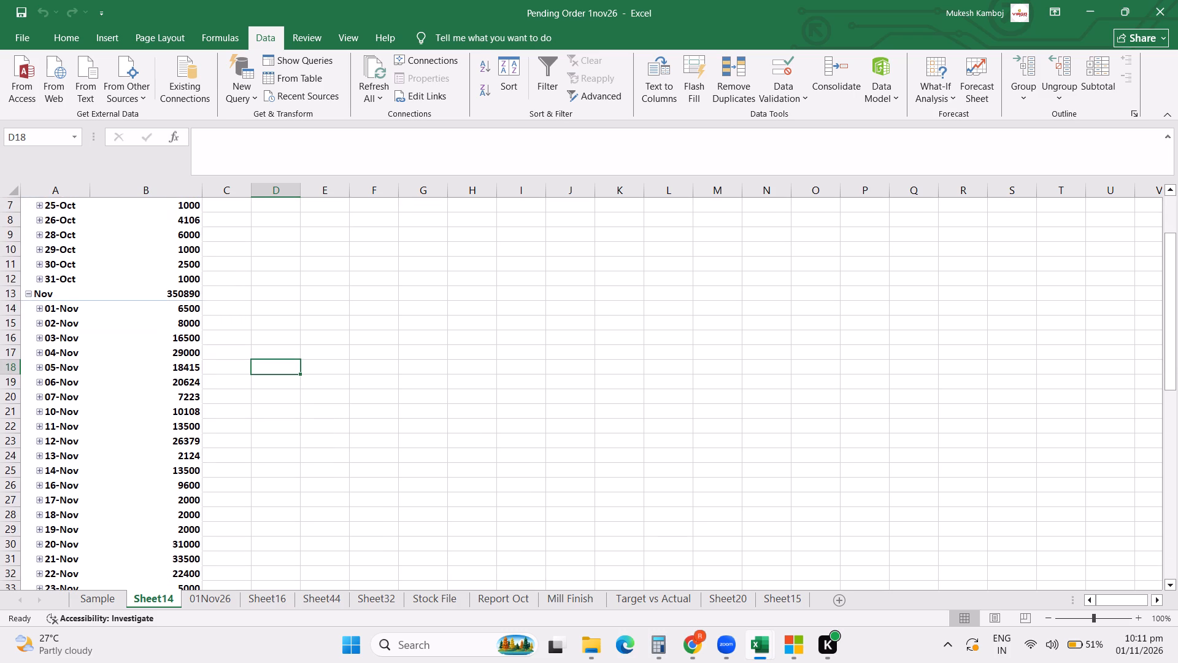
pyautogui.scroll(-2, 405, 381)
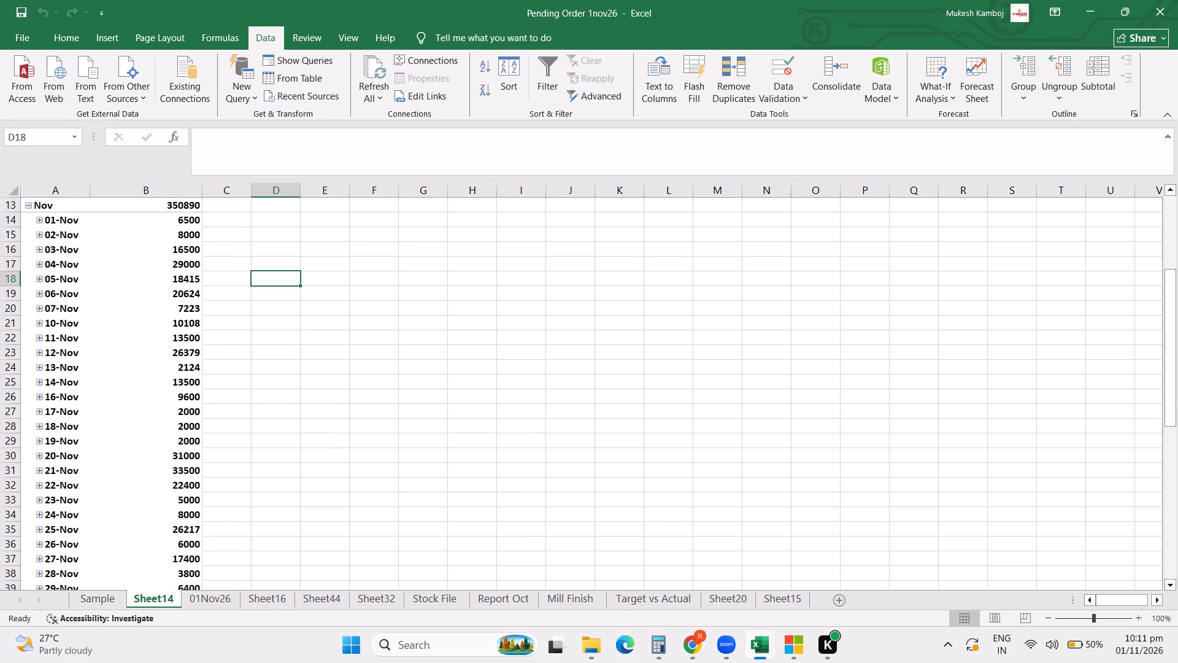
pyautogui.scroll(-2, 405, 381)
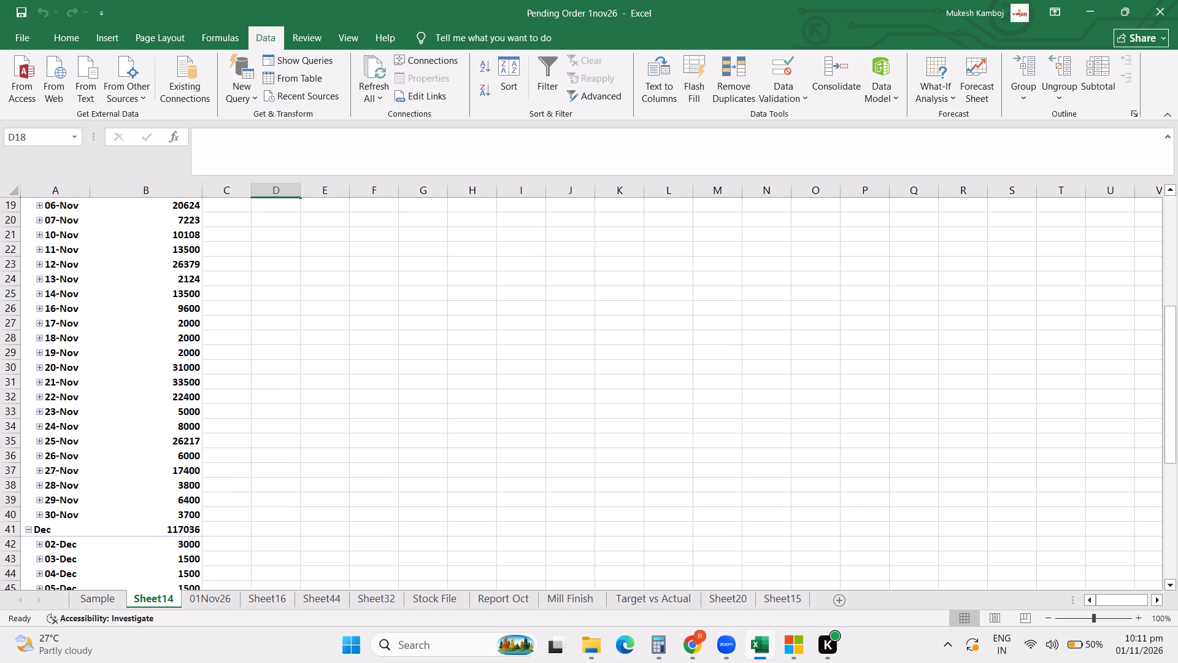
pyautogui.scroll(-1, 405, 381)
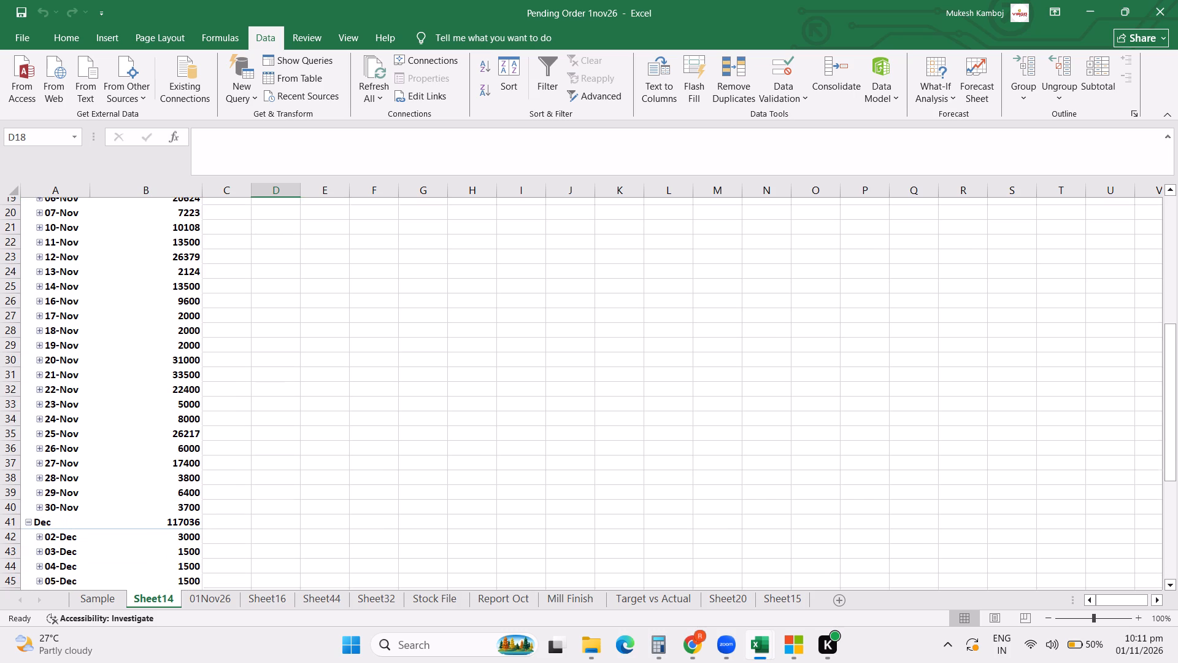
pyautogui.scroll(-3, 405, 381)
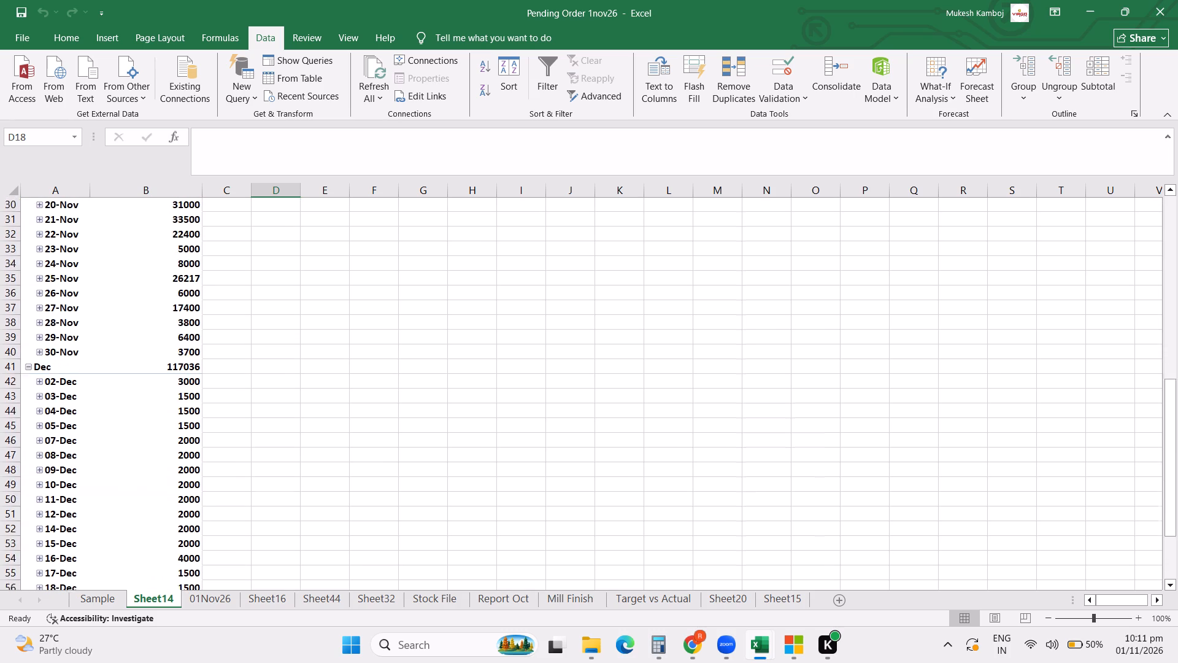
pyautogui.scroll(-3, 405, 381)
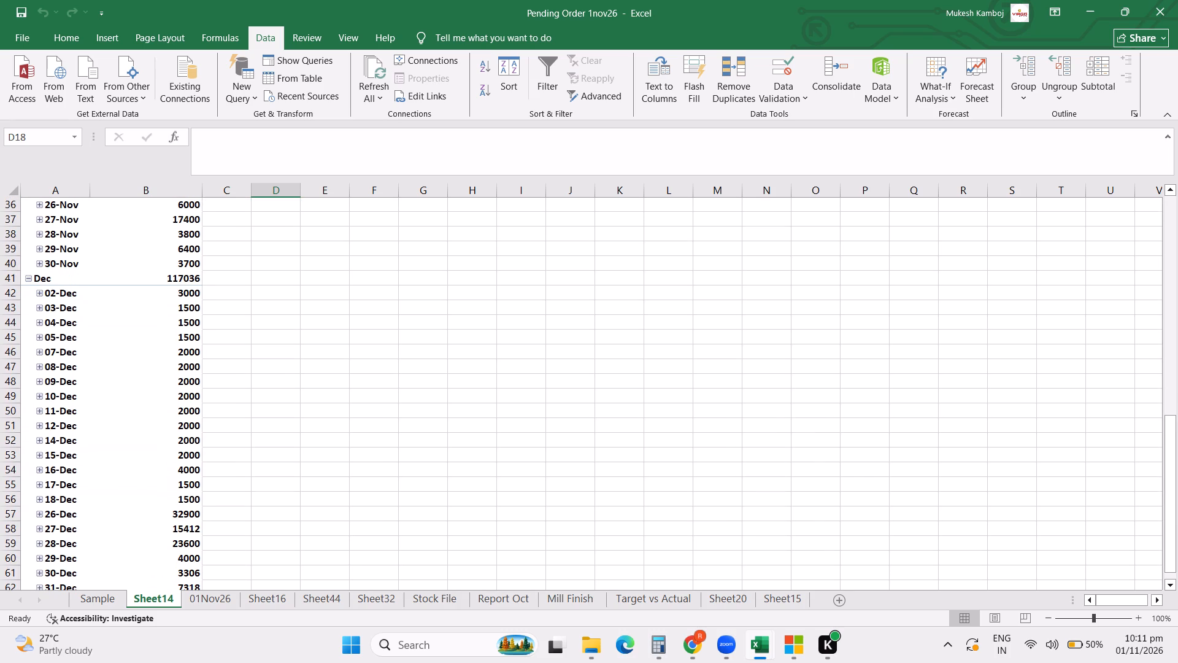
pyautogui.scroll(6, 405, 381)
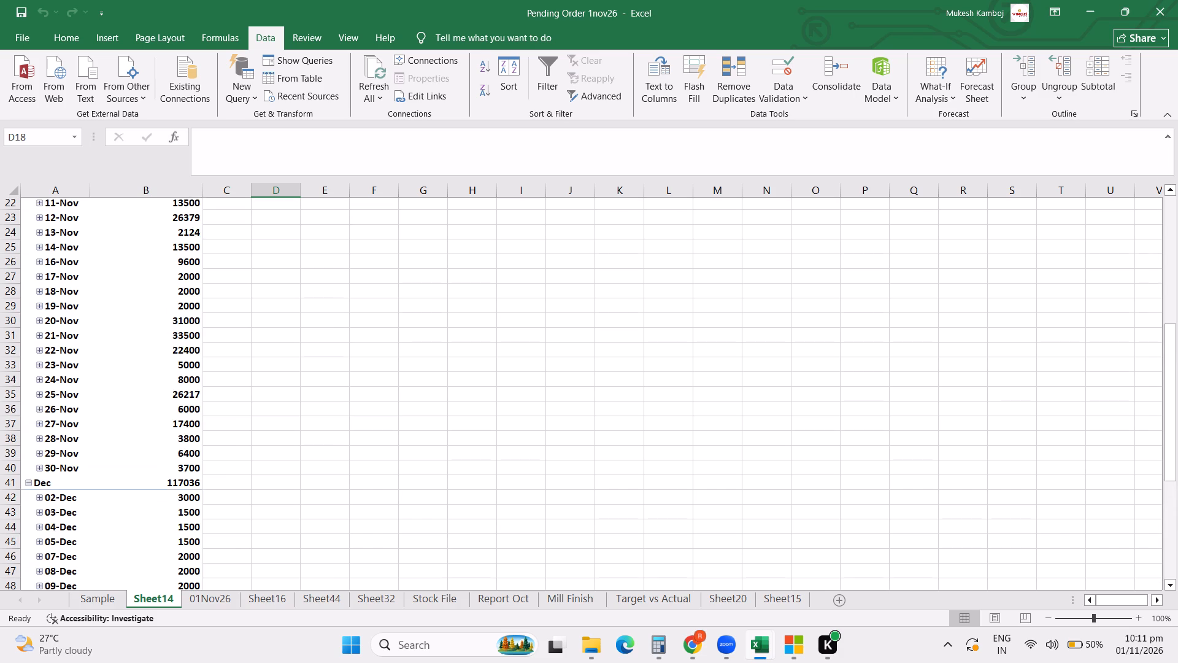
pyautogui.scroll(2, 405, 381)
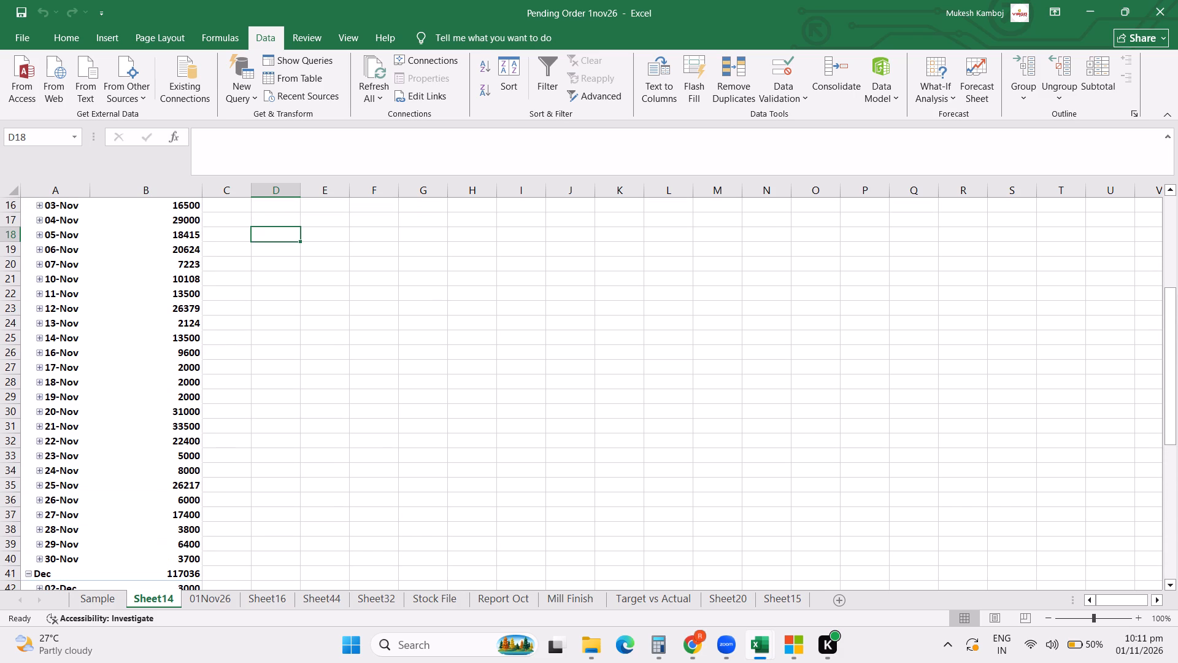
pyautogui.scroll(2, 405, 381)
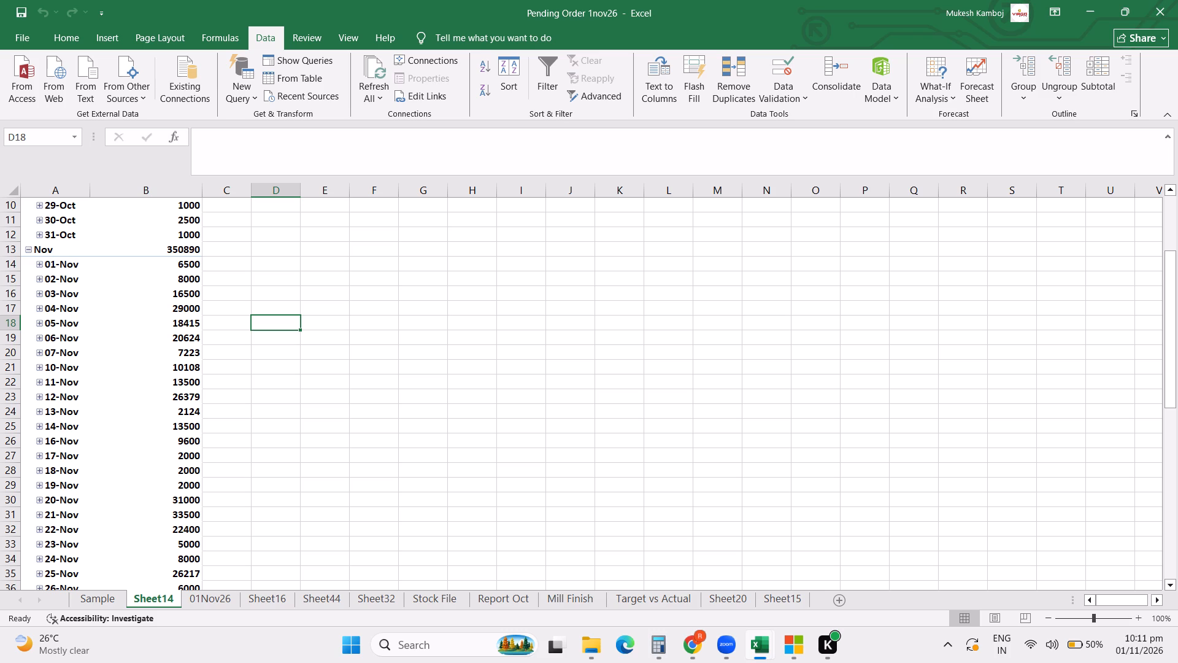
pyautogui.click(42, 311)
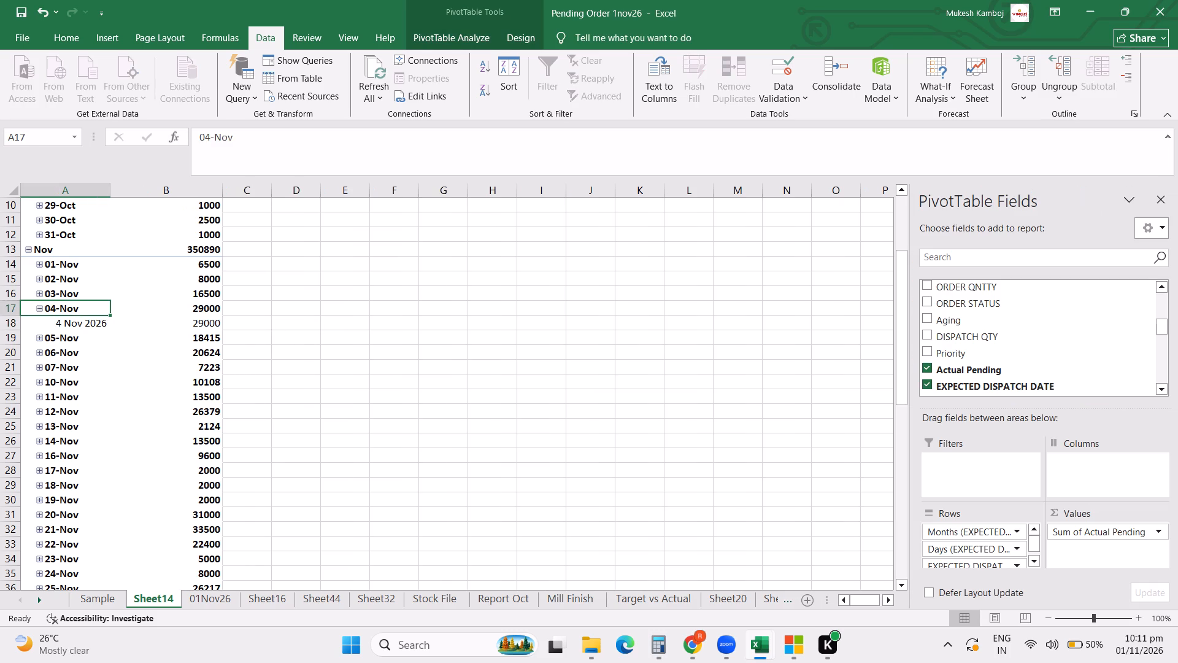
# Filter the 01Nov26 sheet to expected dispatch dates in 1900 and clear that date for the SILVER order ALU04486-1.
pyautogui.click(200, 598)
pyautogui.scroll(11, 590, 365)
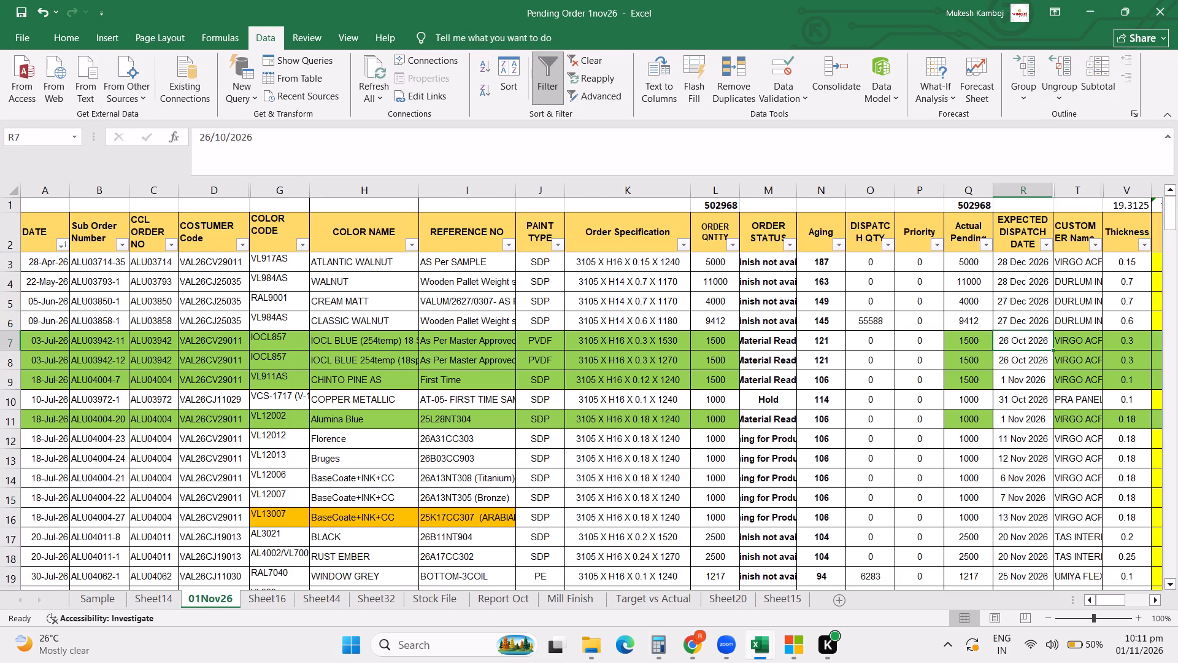
pyautogui.click(1044, 240)
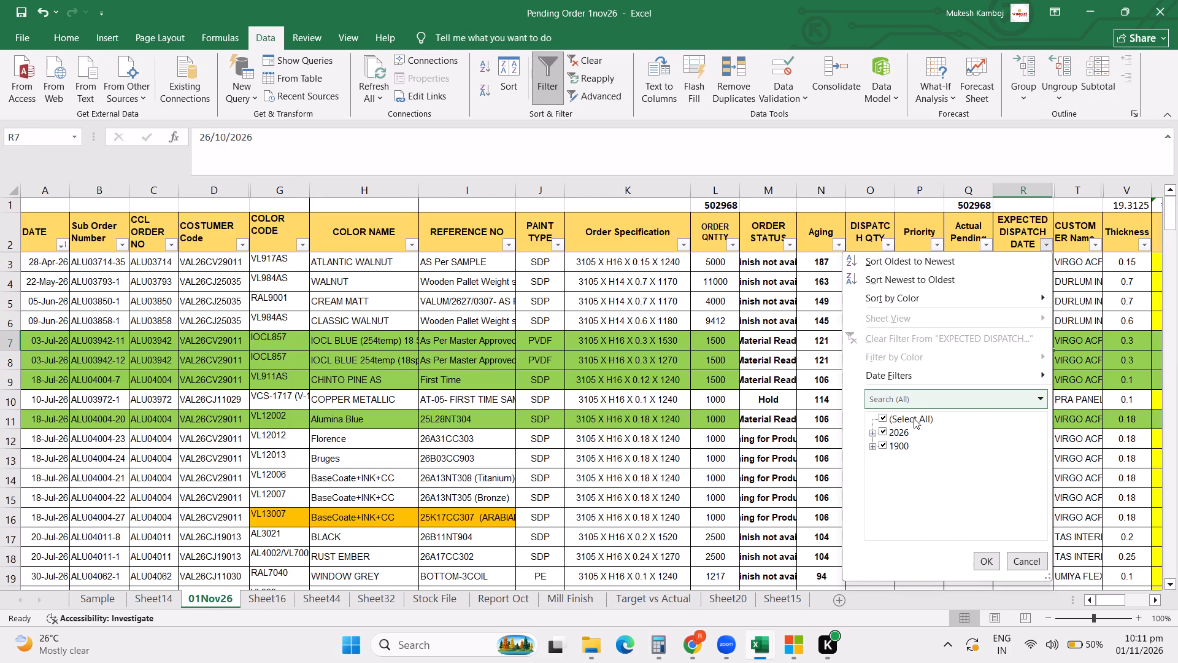
pyautogui.click(898, 418)
pyautogui.click(879, 446)
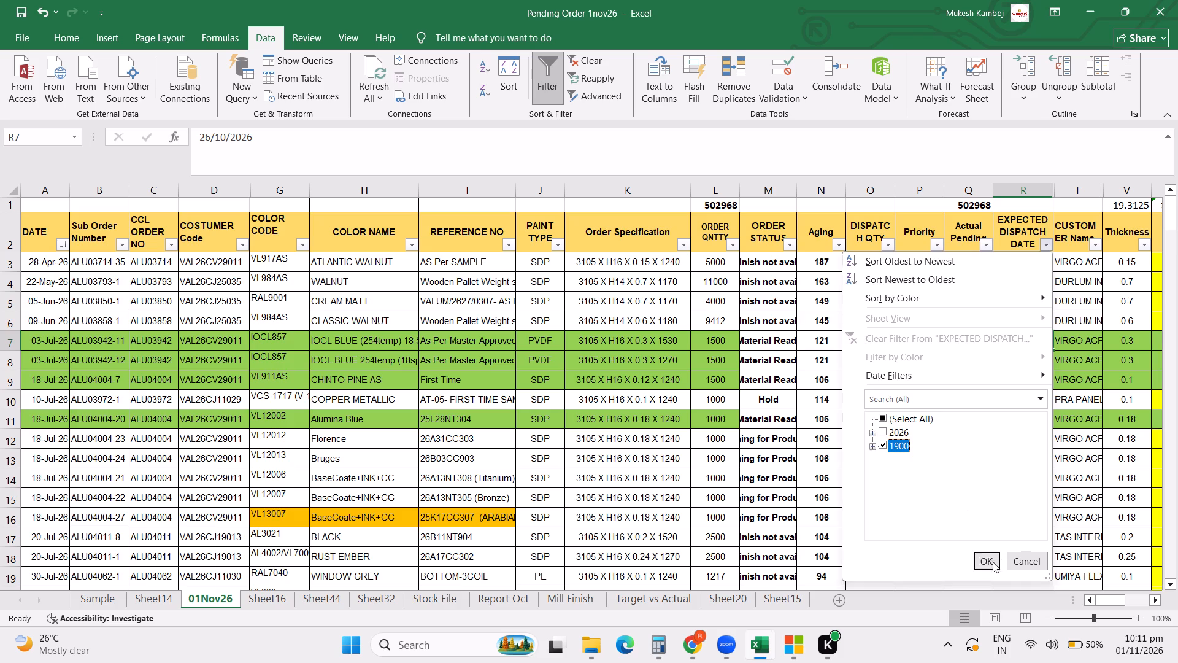
pyautogui.click(991, 565)
pyautogui.scroll(11, 970, 483)
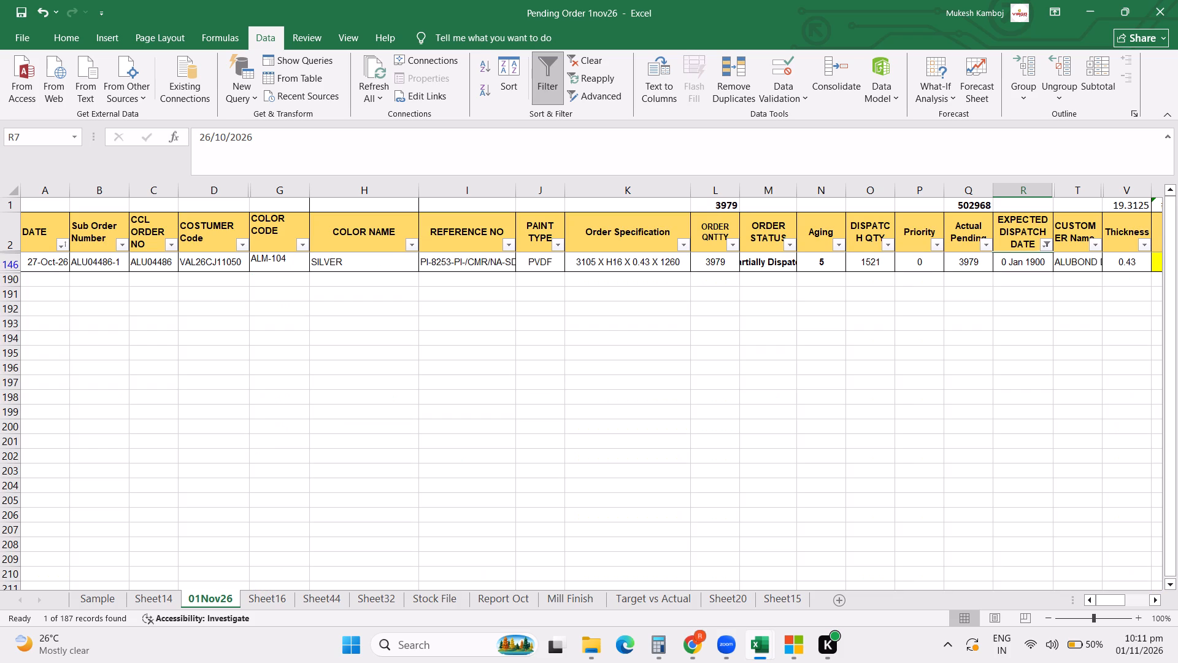
pyautogui.click(1014, 262)
pyautogui.press('Delete')
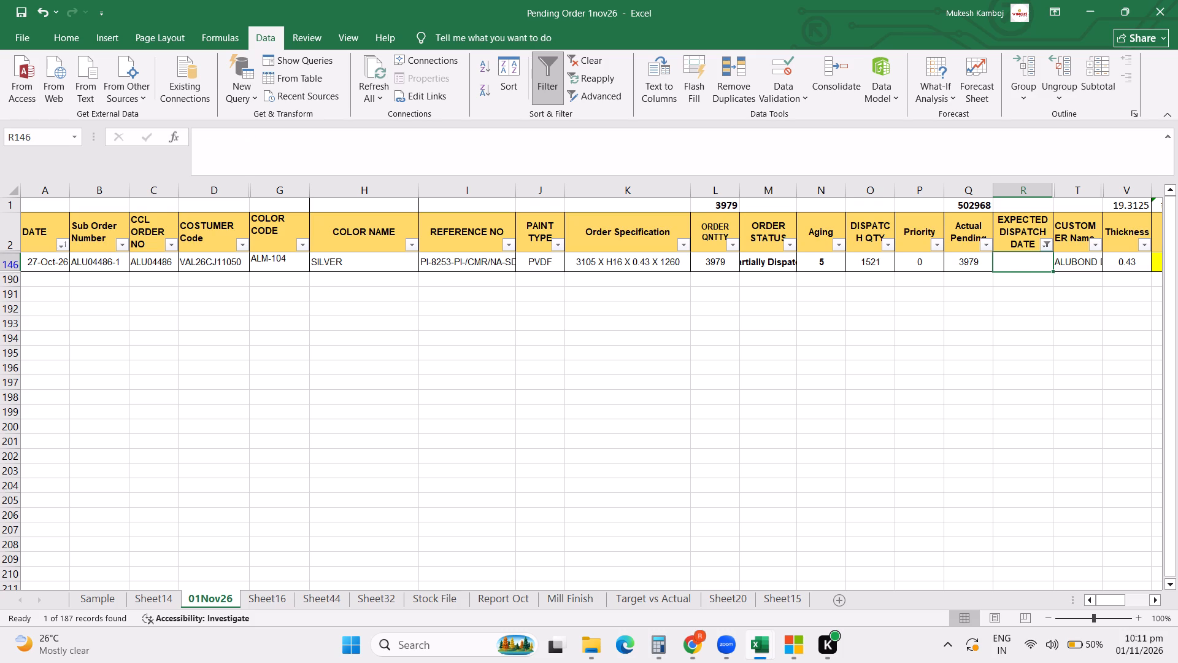
# Change the Expected Dispatch Date filter on 01Nov26 to show only orders due 4 November 2026.
pyautogui.click(1046, 241)
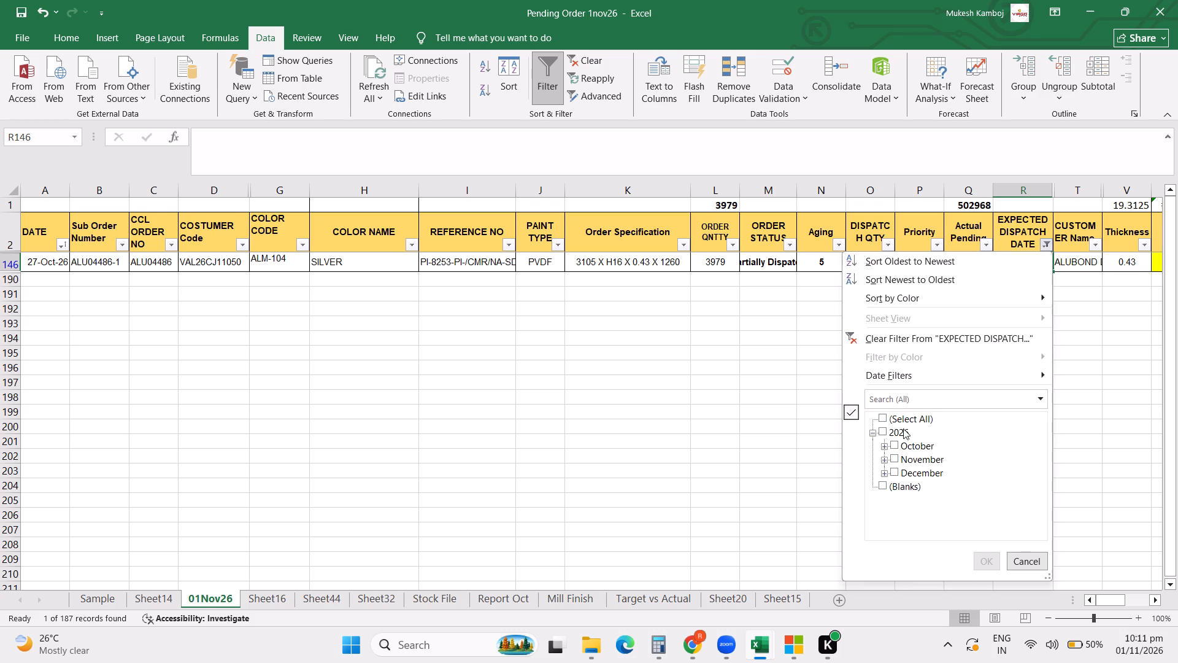
pyautogui.tripleClick(894, 420)
pyautogui.click(885, 462)
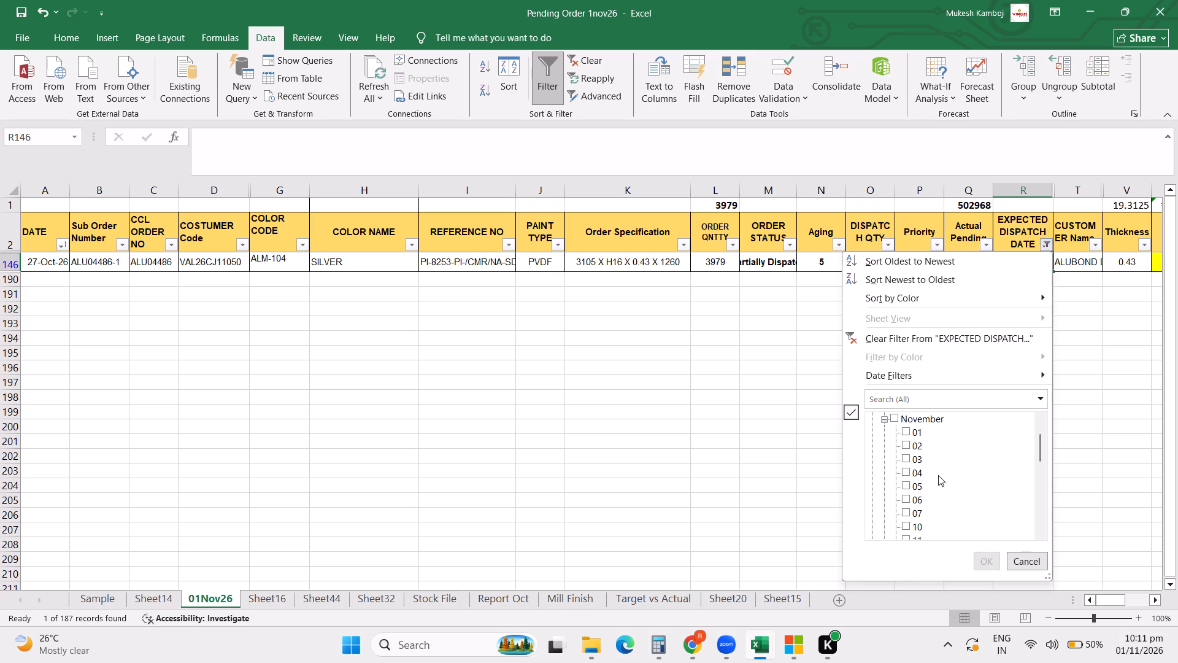
pyautogui.click(917, 478)
pyautogui.click(986, 563)
pyautogui.scroll(9, 925, 502)
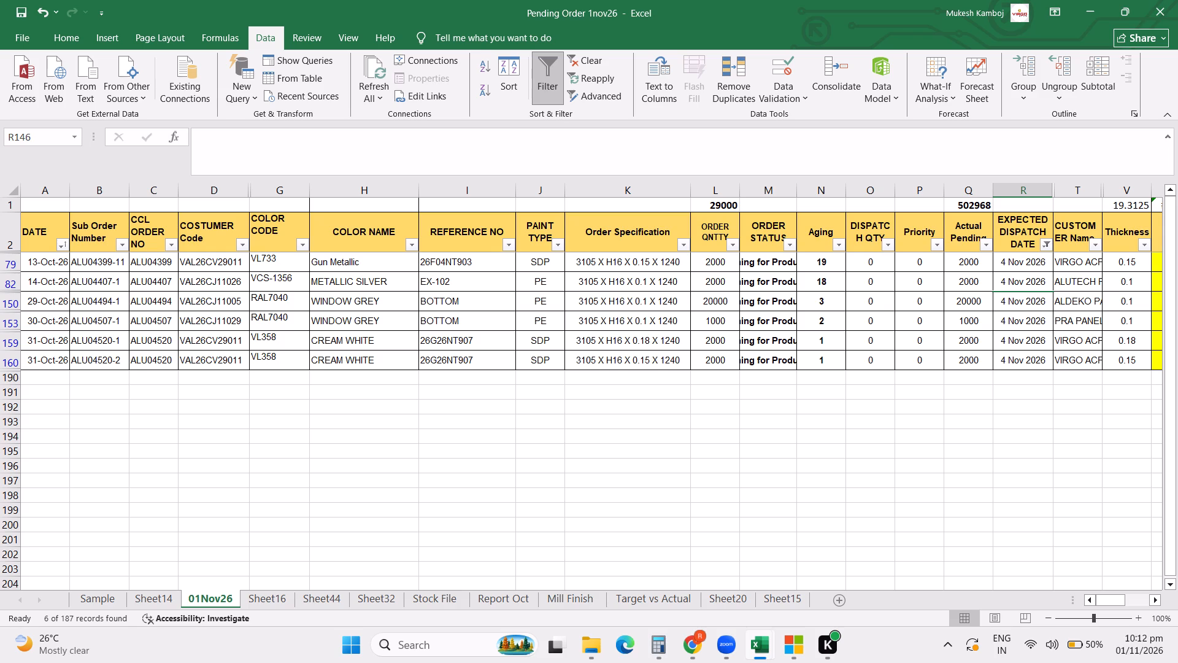
# Compare the Sheet14 pivot's 04-Nov entry with the filtered 01Nov26 orders, checking the two CREAM WHITE VL358 rows.
pyautogui.click(131, 597)
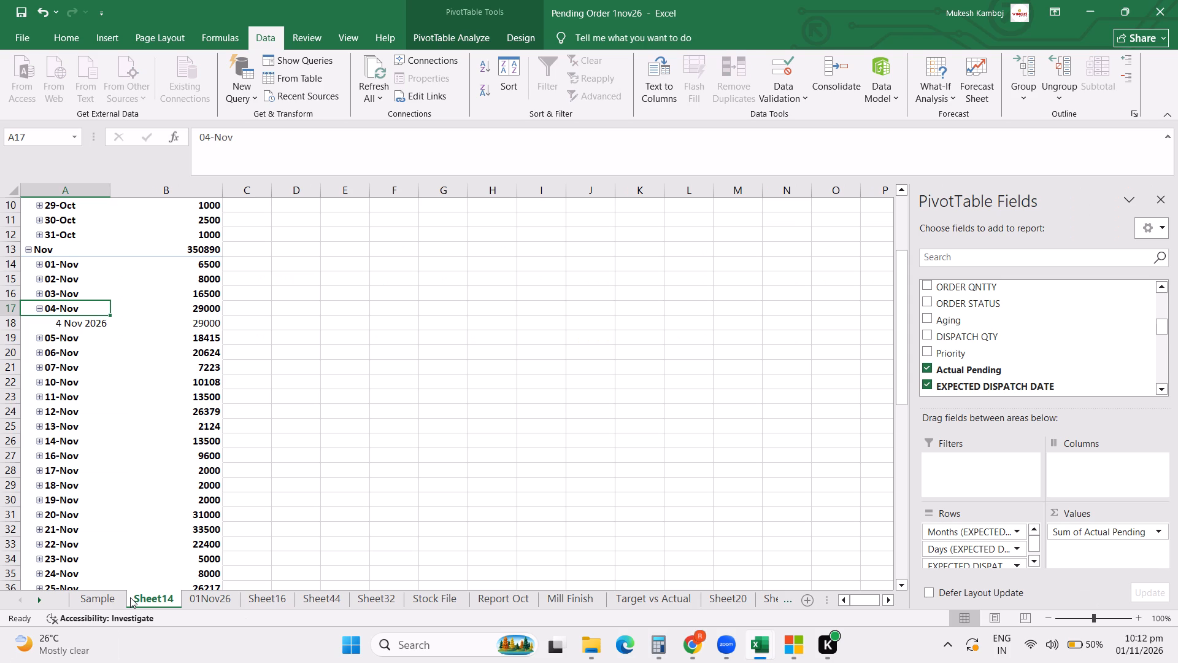
pyautogui.press('Return')
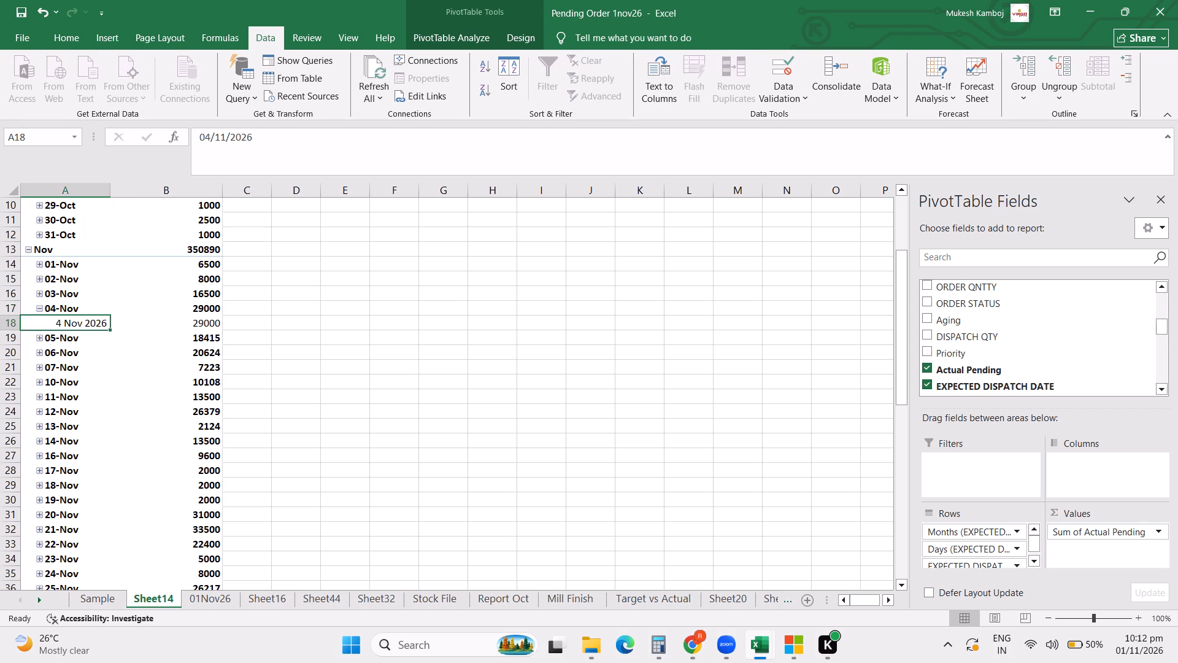
pyautogui.click(447, 441)
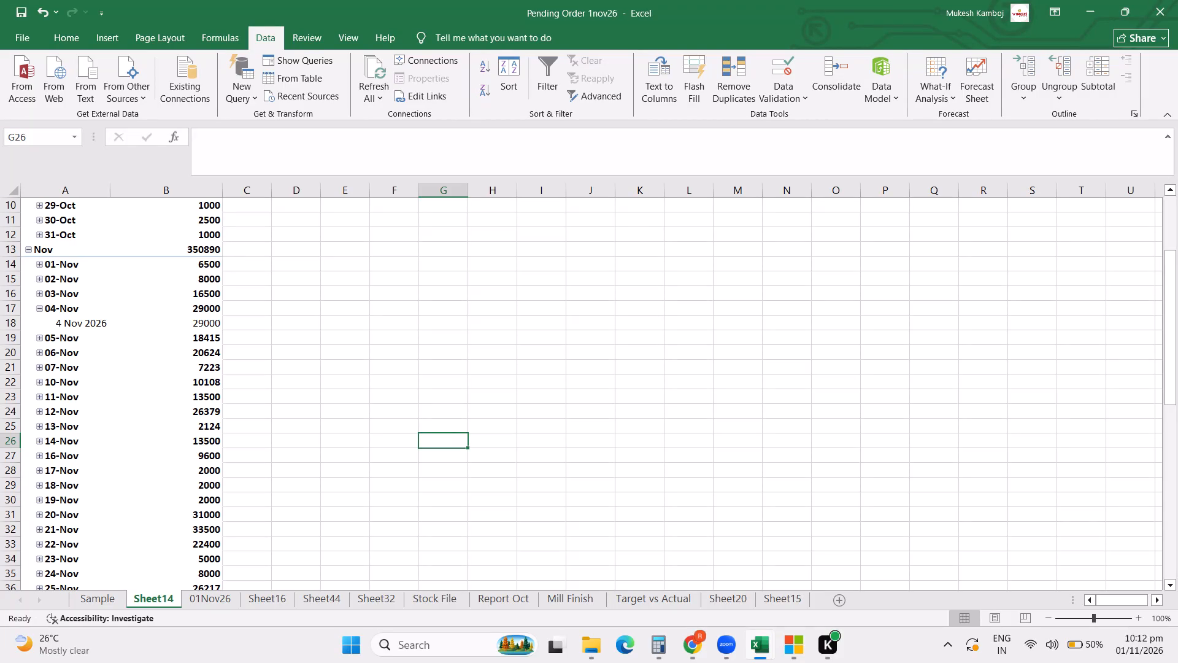
pyautogui.click(207, 599)
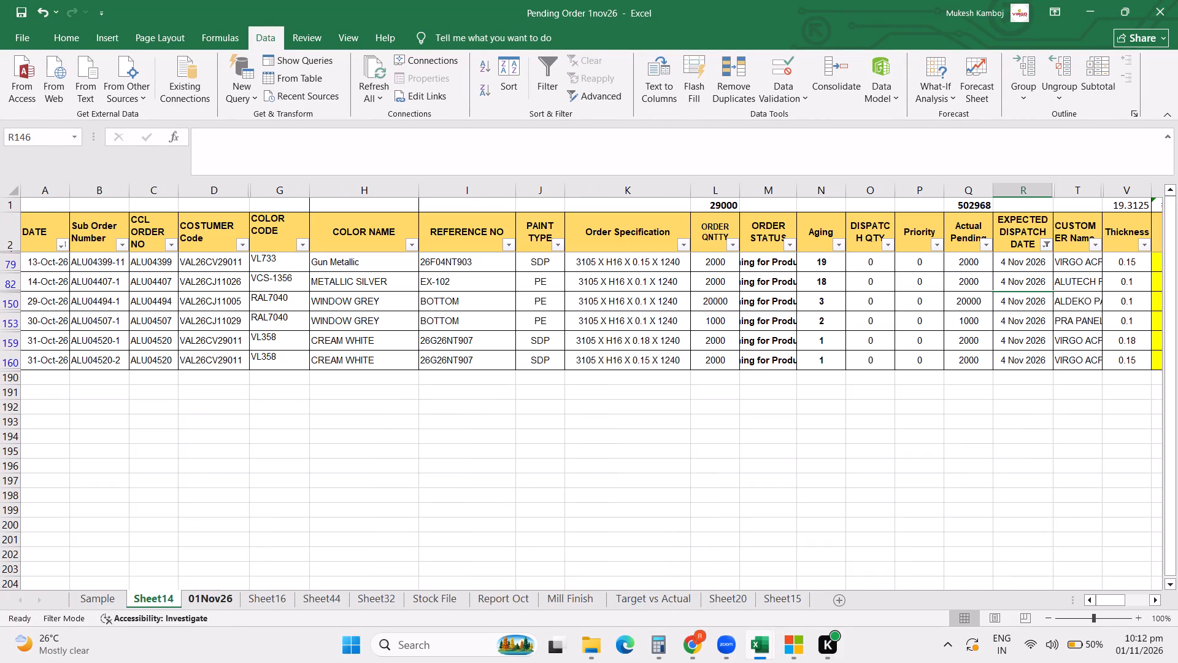
pyautogui.click(713, 374)
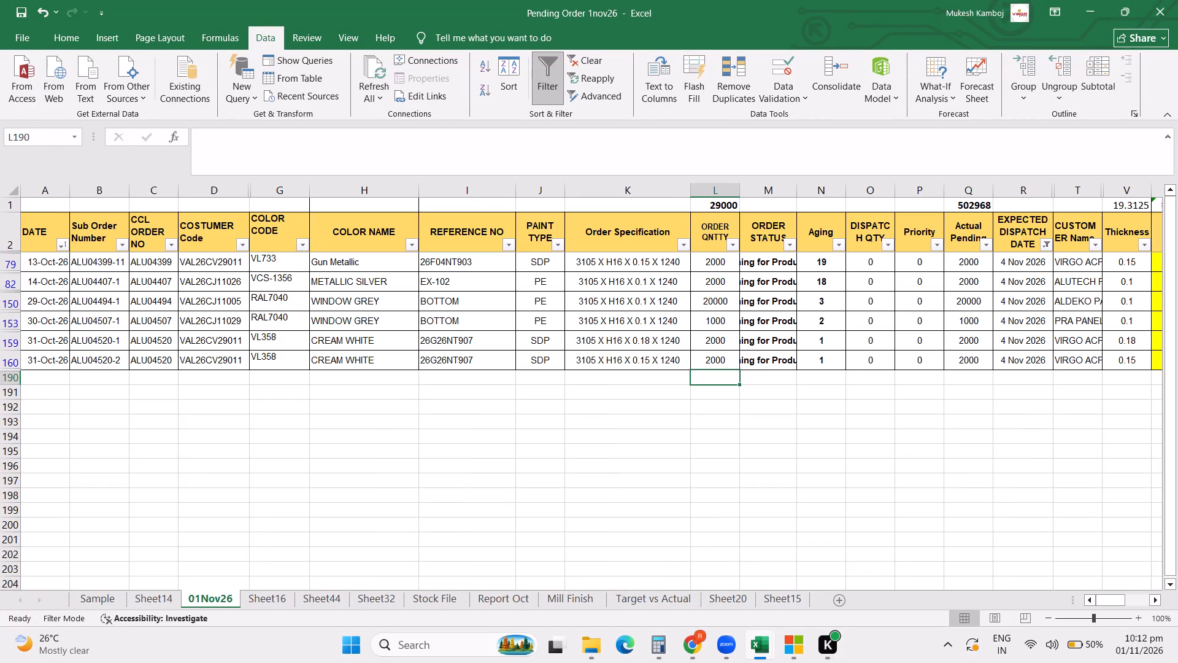
pyautogui.click(268, 357)
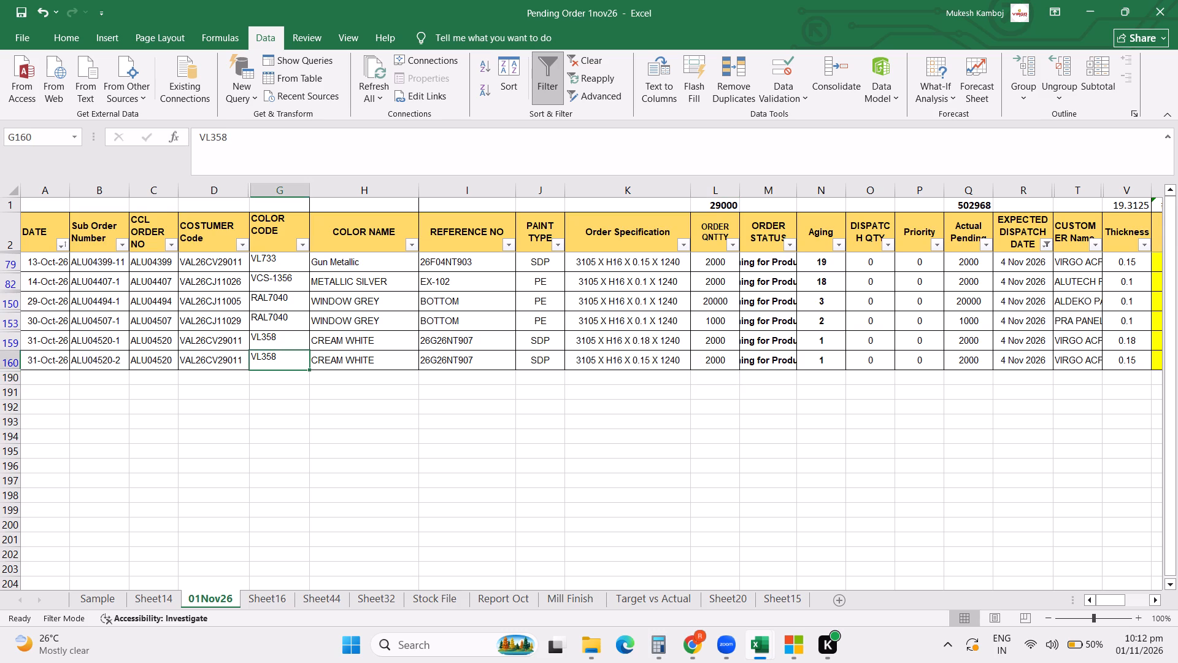
pyautogui.click(184, 343)
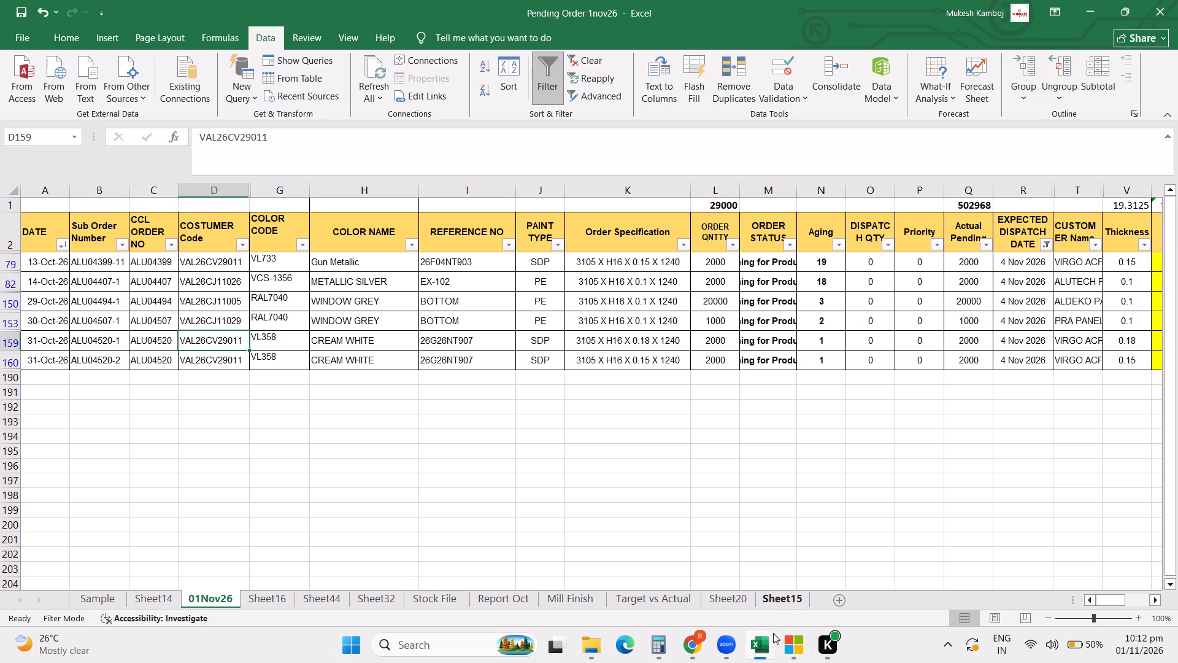
# In the ORDER UPDATE sheet of CCL ORDER PROCESS 2025, set the order status of ALU04520-1 and ALU04520-2 to Planning for Production.
pyautogui.click(688, 653)
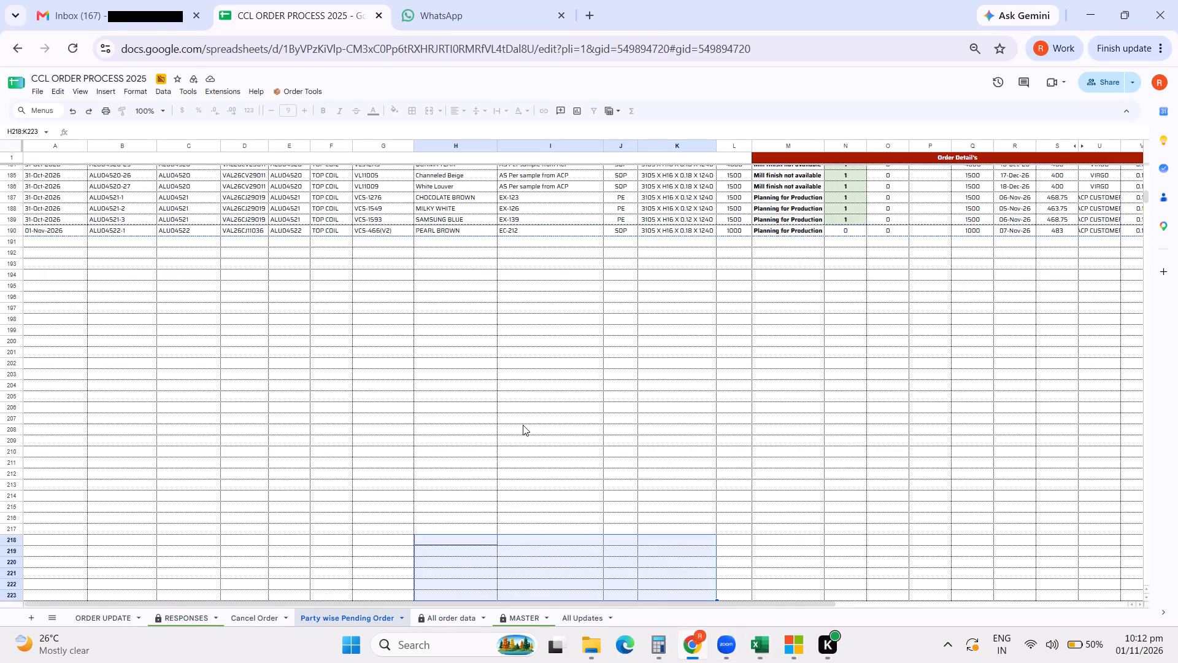
pyautogui.click(95, 615)
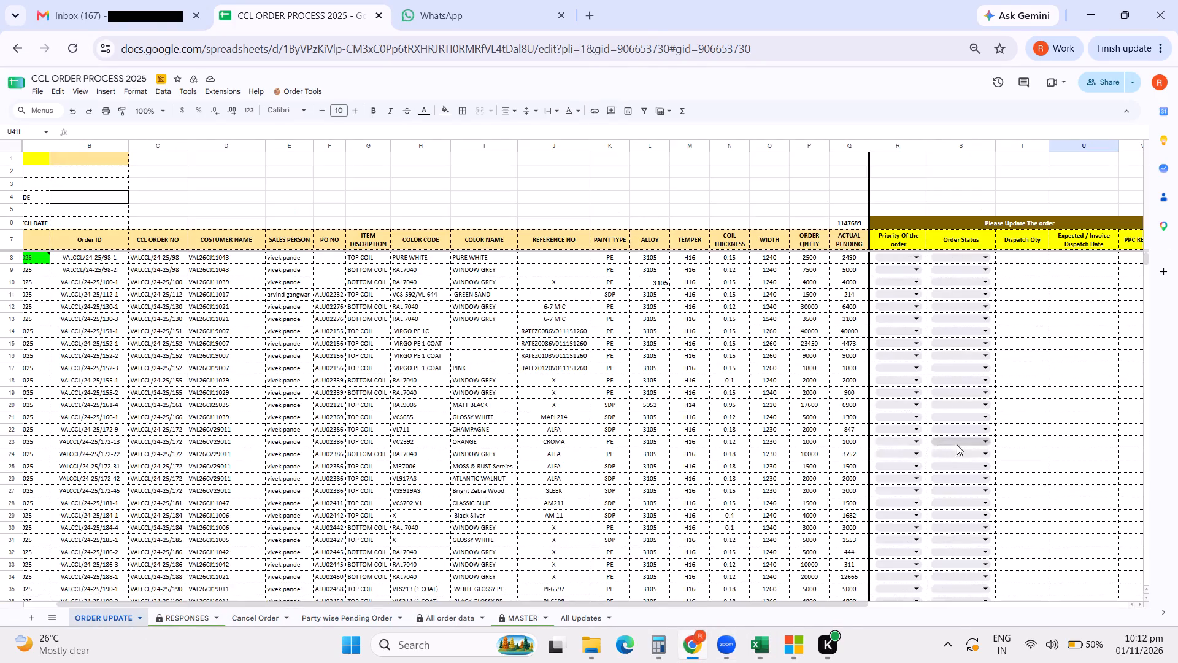
pyautogui.scroll(-20, 966, 476)
pyautogui.scroll(-20, 966, 476)
pyautogui.scroll(-6, 966, 476)
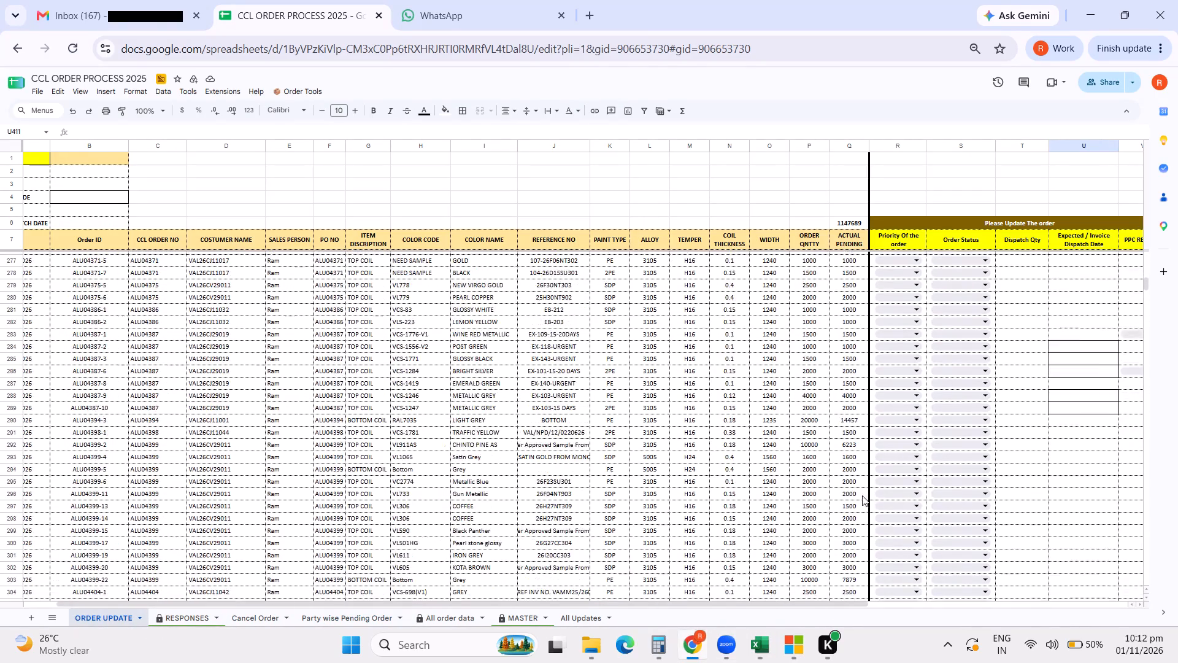
pyautogui.scroll(-20, 862, 495)
pyautogui.scroll(-2, 862, 495)
pyautogui.scroll(6, 860, 498)
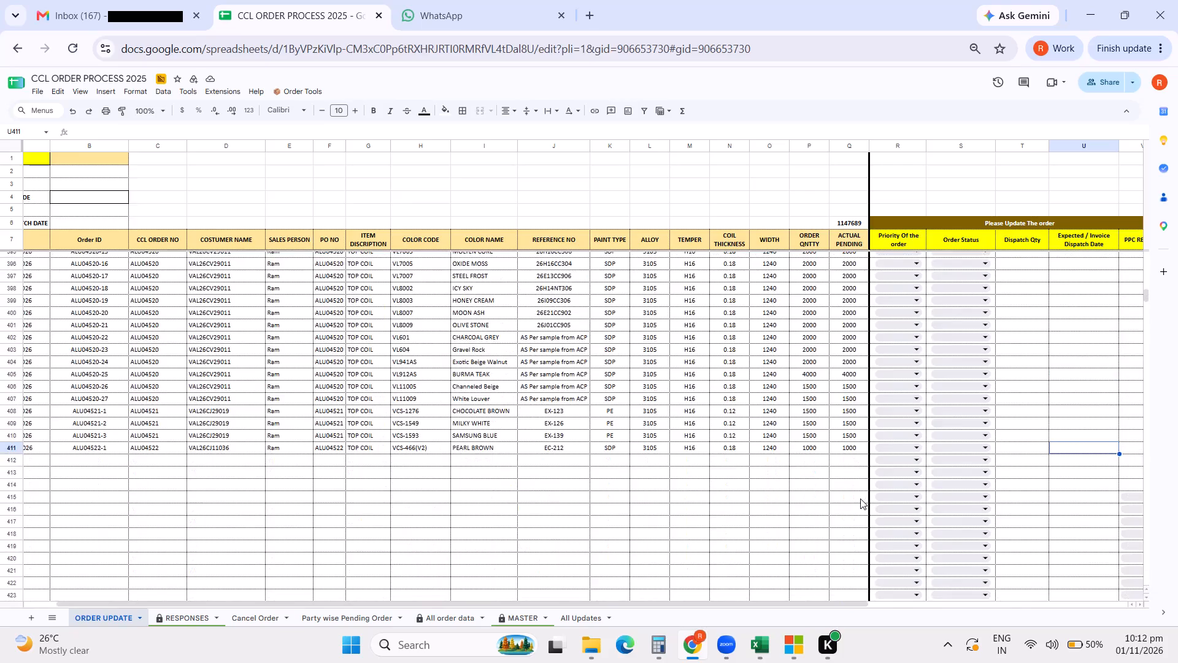
pyautogui.scroll(3, 860, 498)
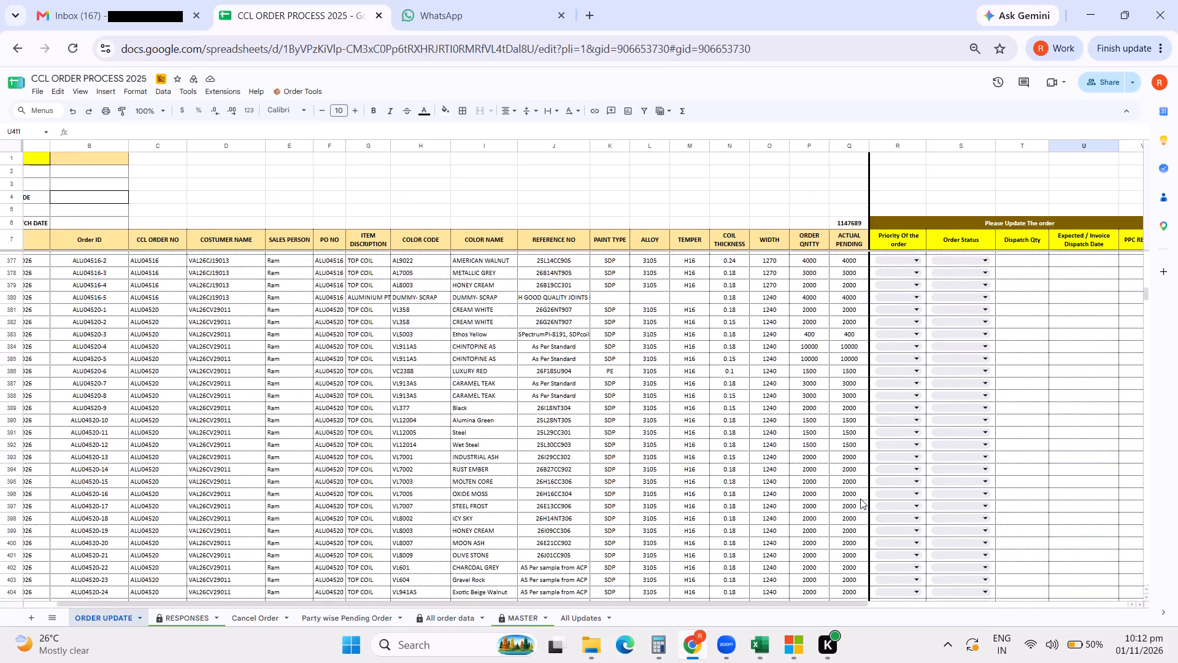
pyautogui.click(968, 306)
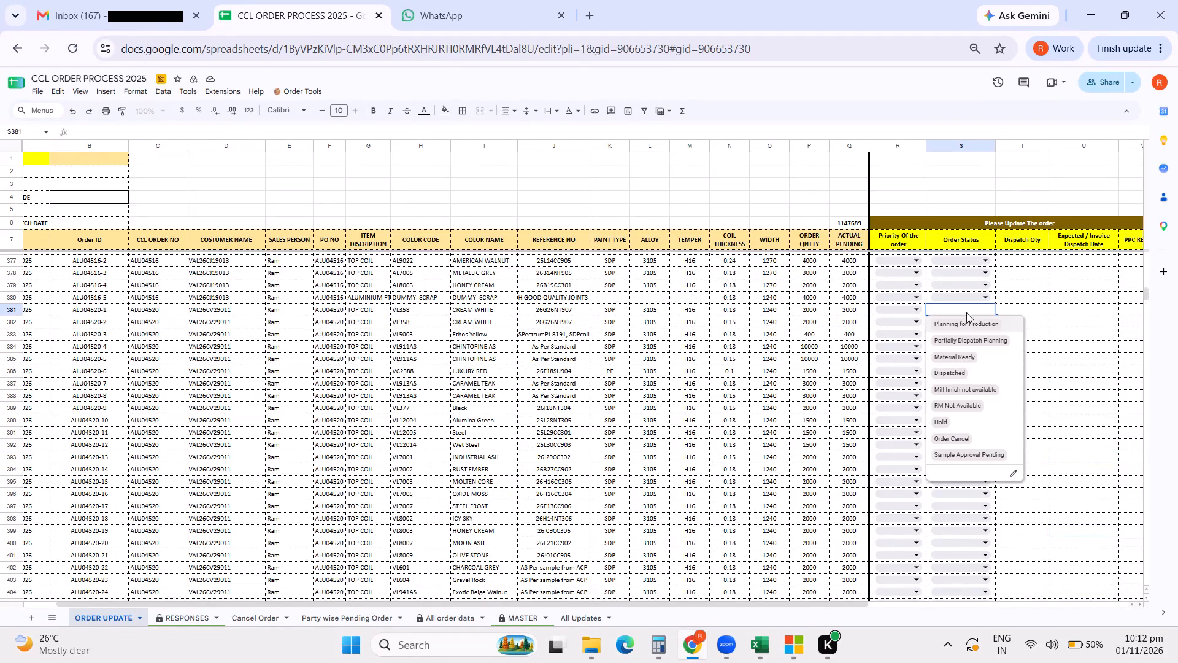
pyautogui.click(954, 322)
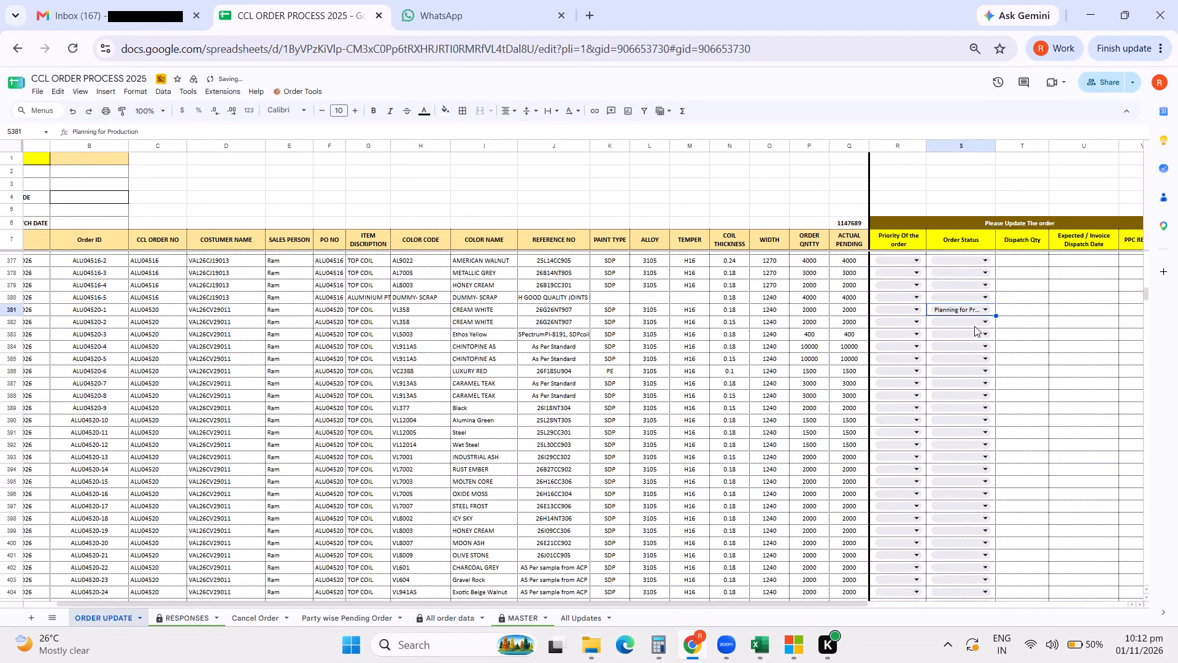
pyautogui.click(966, 320)
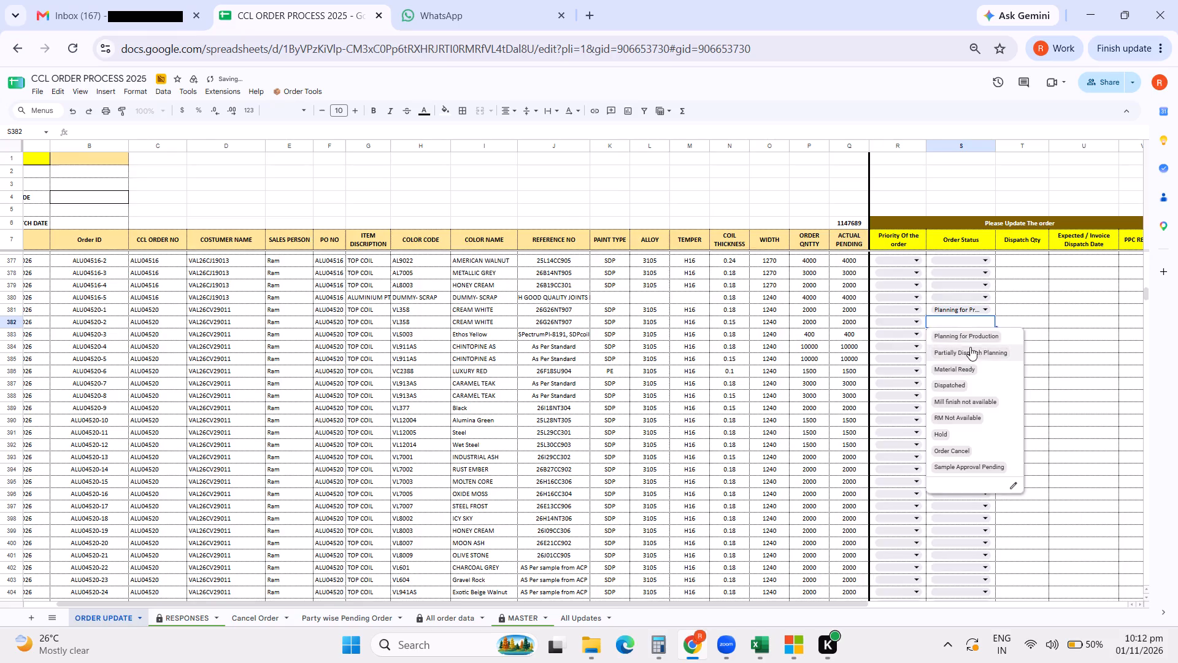
pyautogui.click(964, 338)
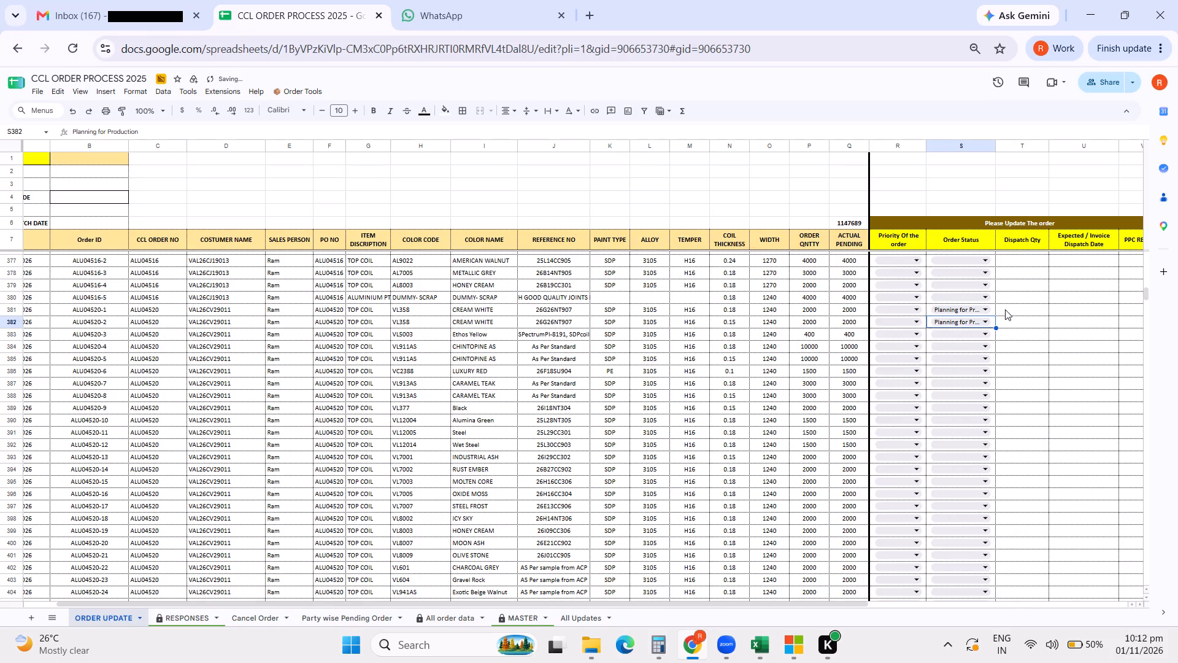
pyautogui.click(1006, 308)
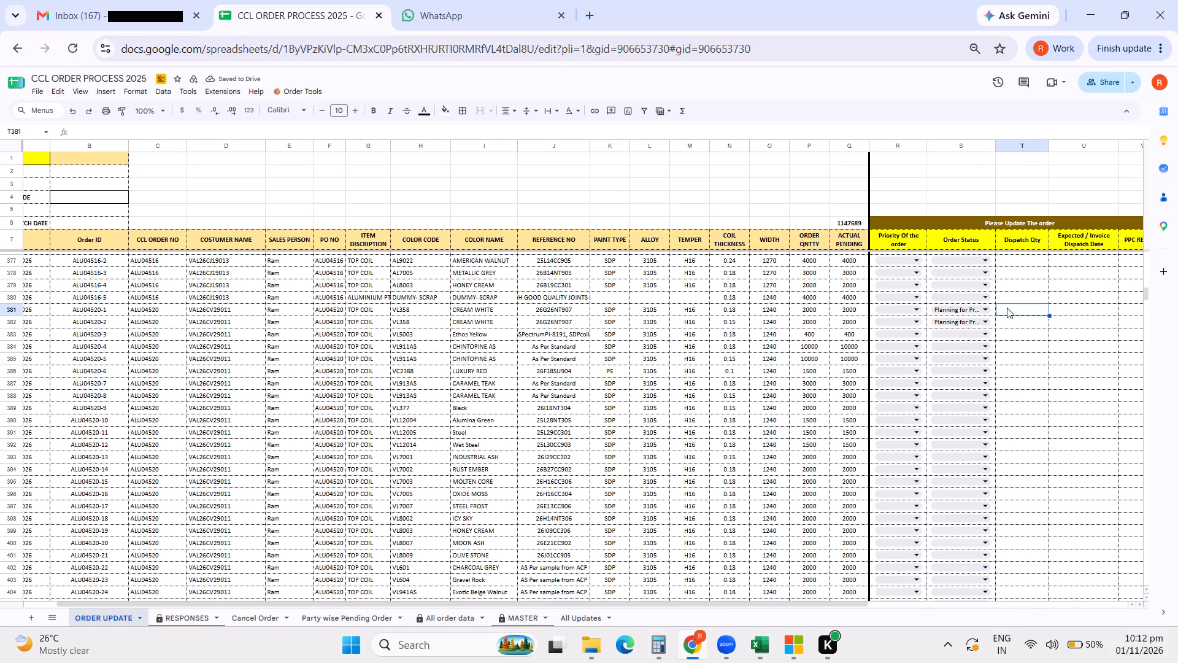
pyautogui.doubleClick(1063, 312)
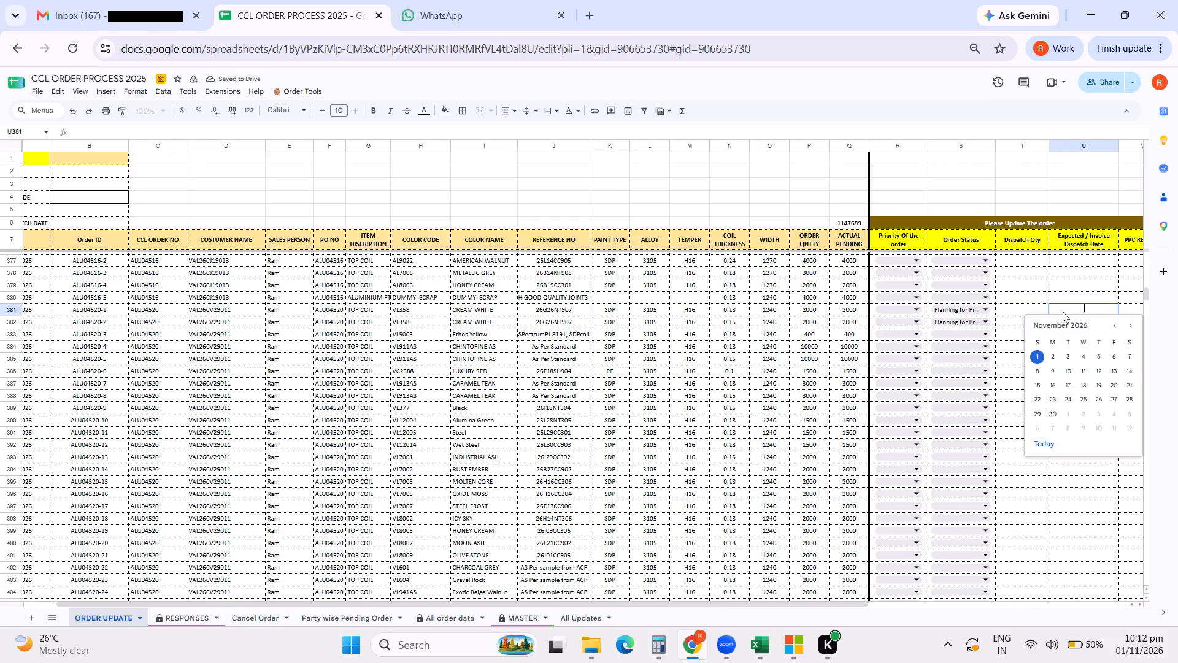
pyautogui.click(1125, 355)
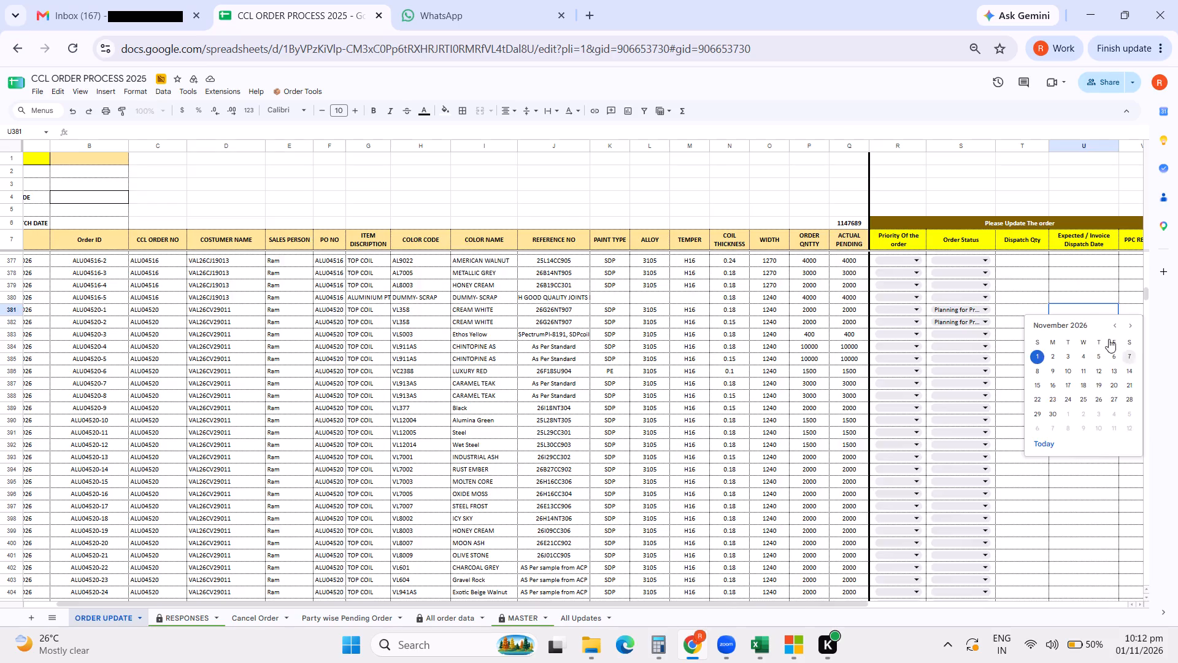
pyautogui.doubleClick(1091, 325)
pyautogui.click(1131, 370)
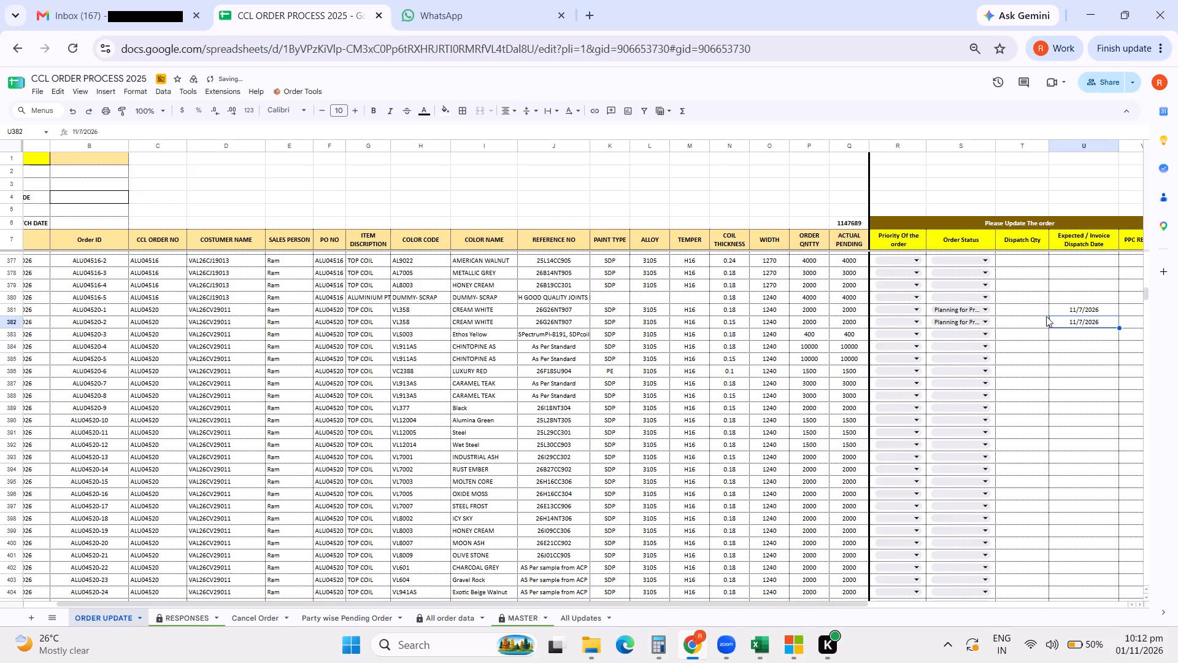
# Enter a dispatch quantity of 2000 for each of the orders ALU04520-1 and ALU04520-2.
pyautogui.click(1031, 312)
pyautogui.write('2000')
pyautogui.press('Return')
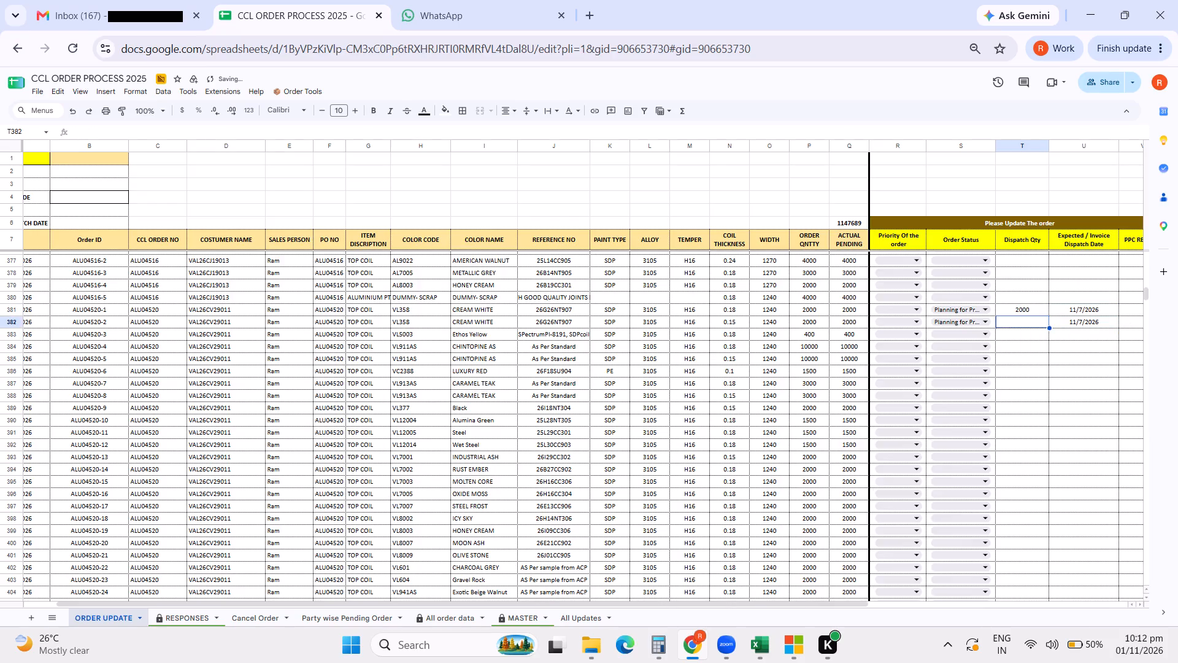
pyautogui.write('2000')
pyautogui.press('Return')
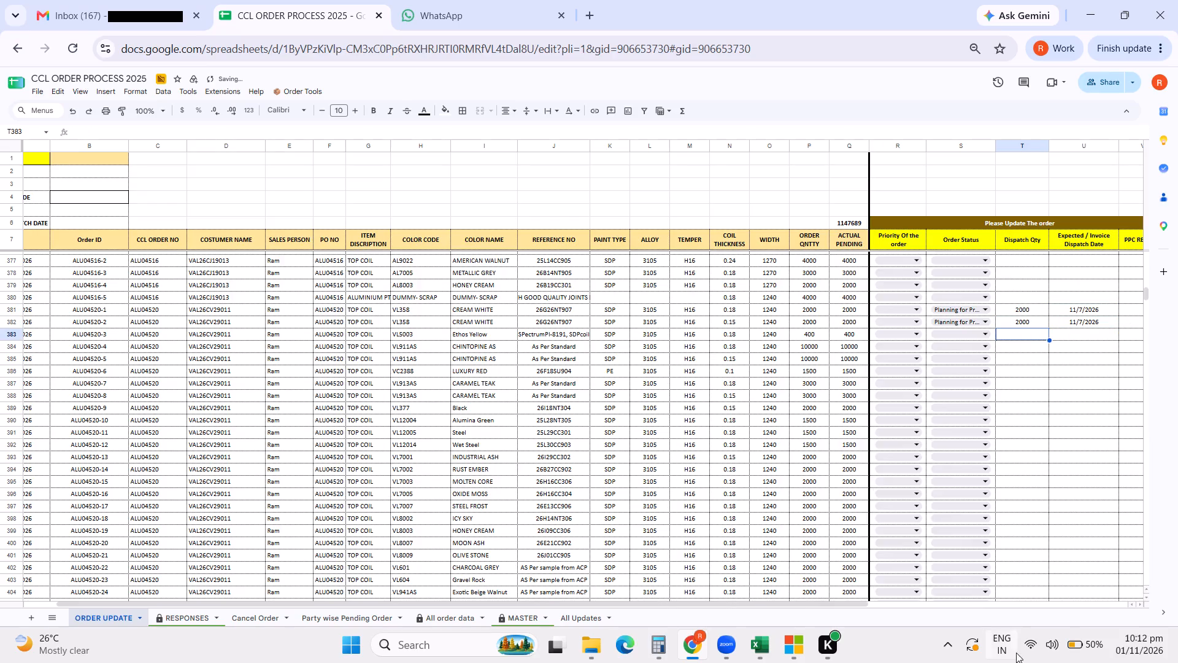
pyautogui.click(756, 647)
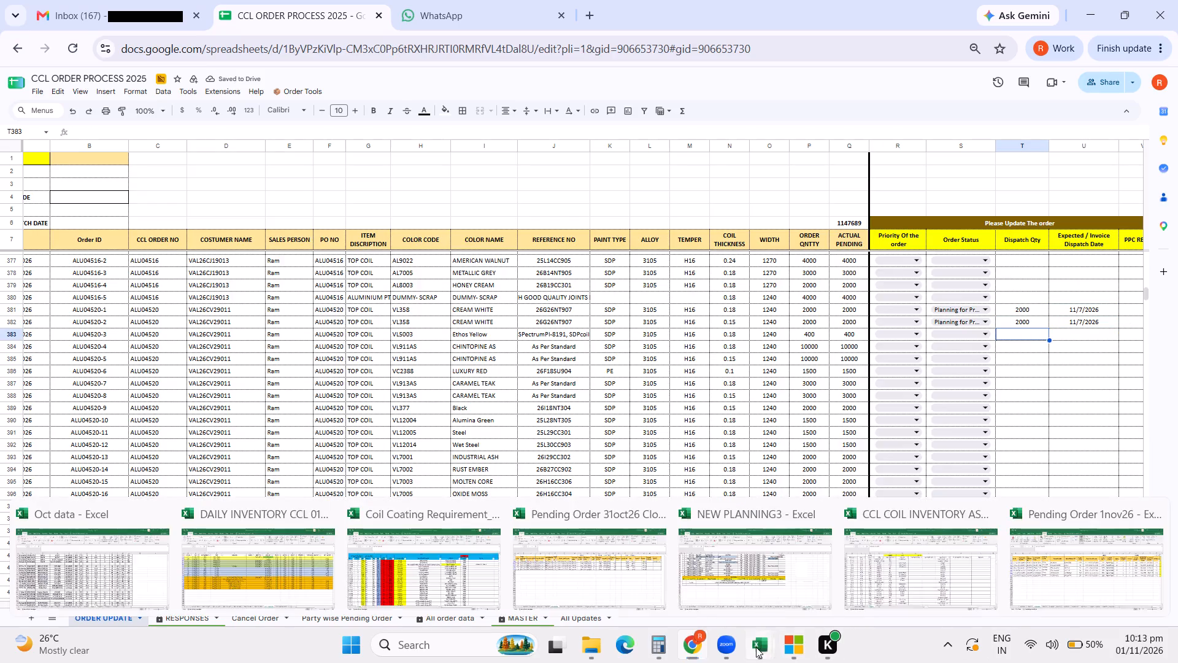
pyautogui.click(1050, 572)
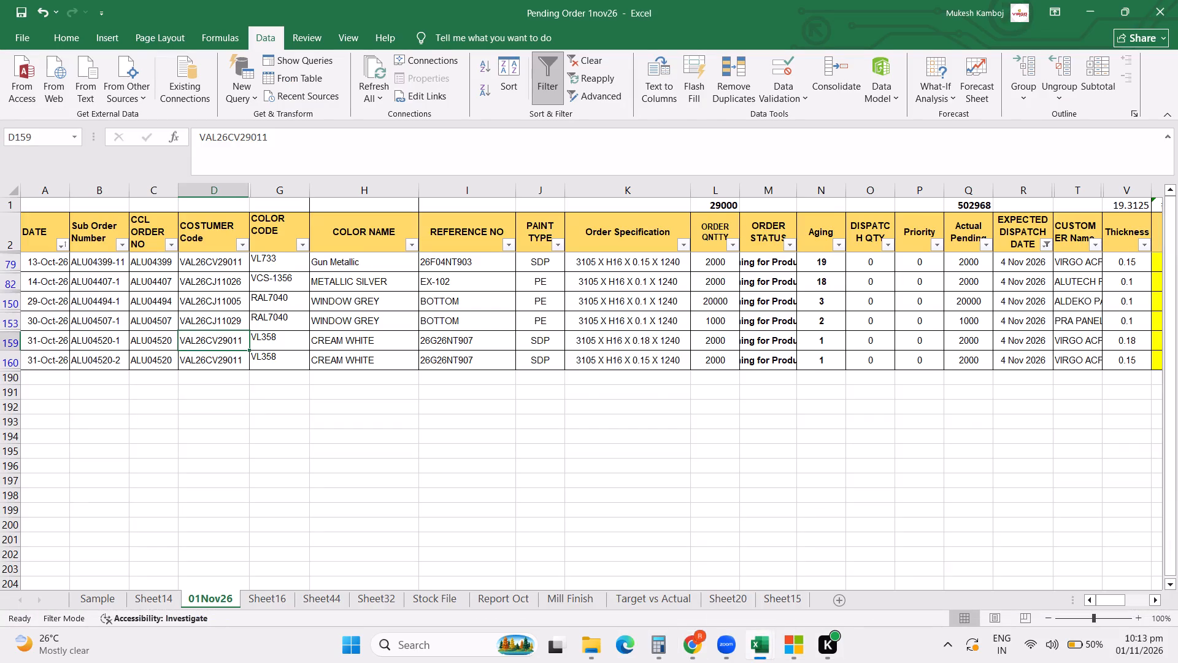
pyautogui.click(691, 655)
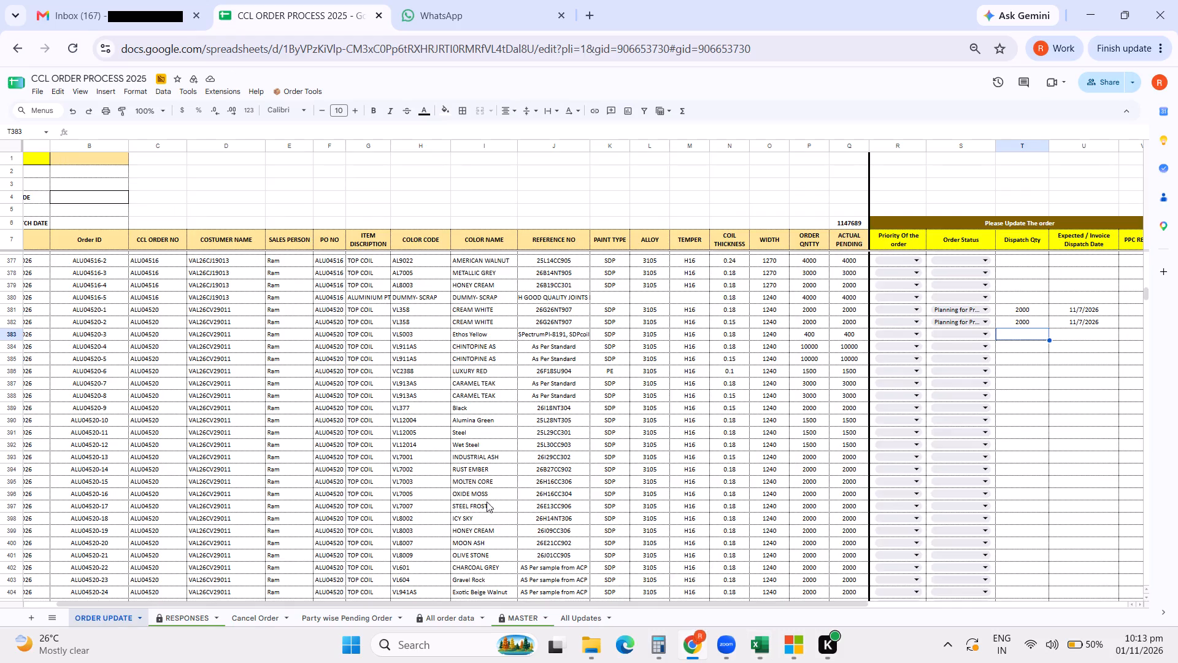
pyautogui.scroll(-2, 437, 486)
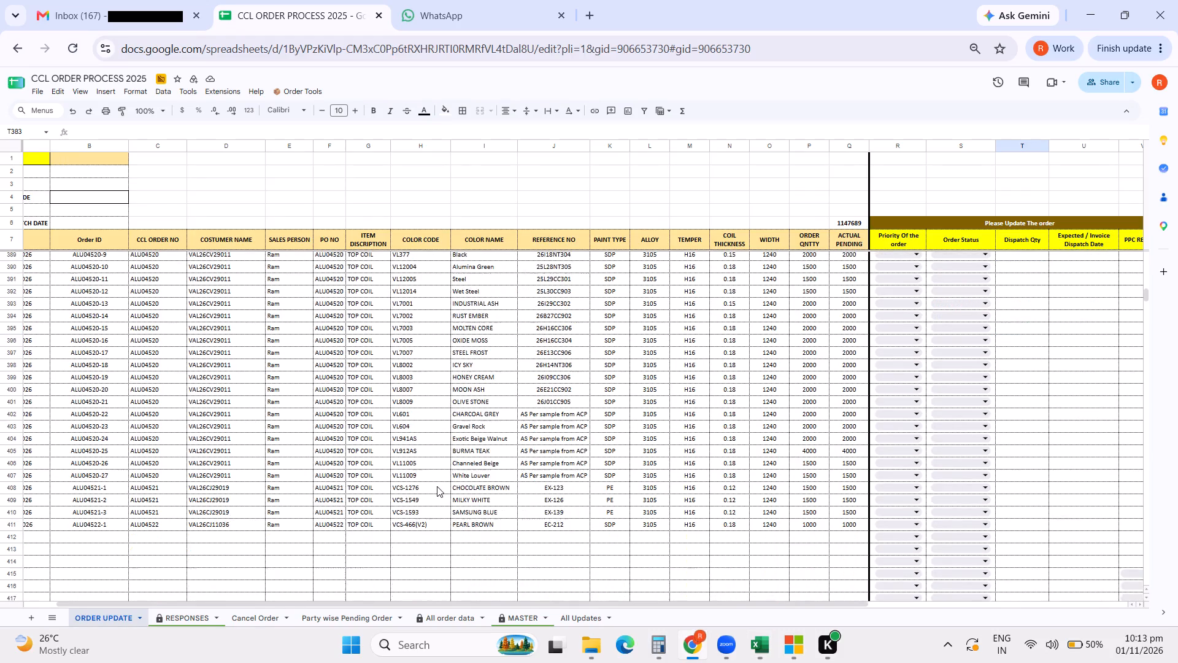
pyautogui.scroll(7, 437, 486)
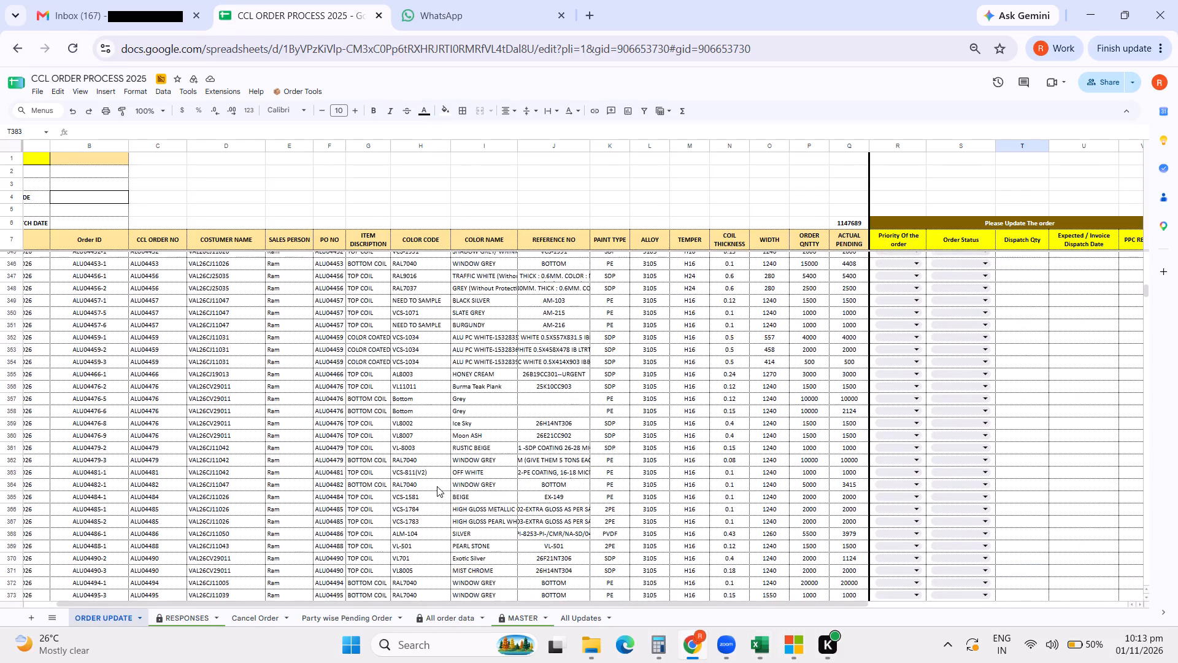
pyautogui.scroll(7, 437, 486)
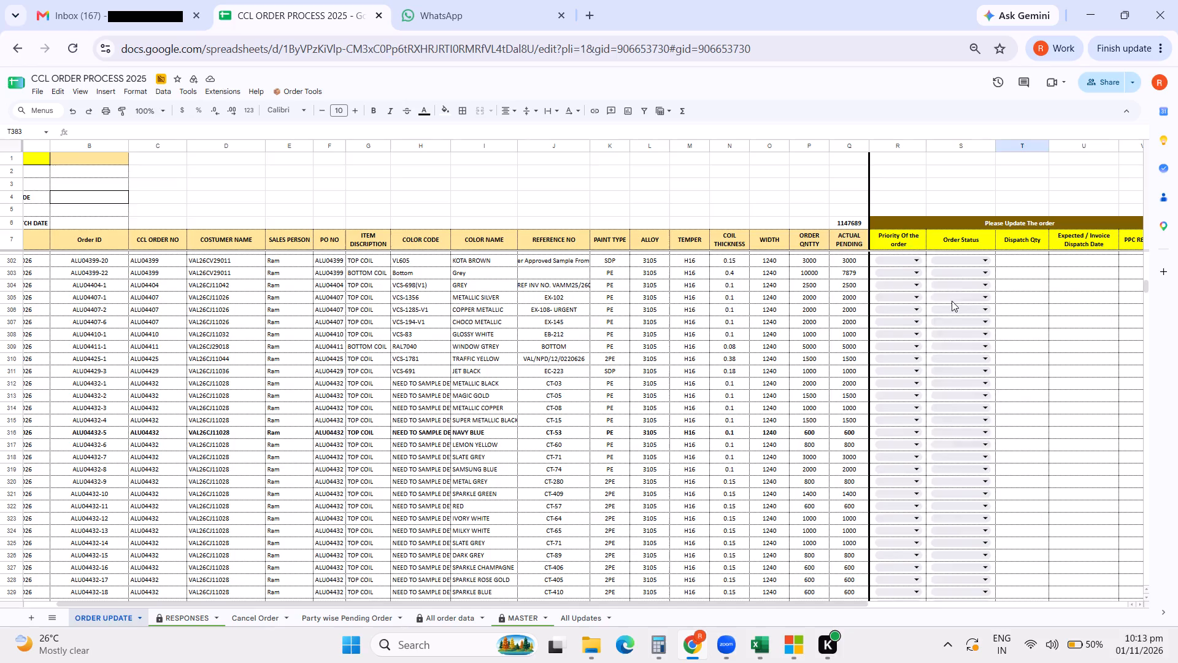
pyautogui.click(953, 300)
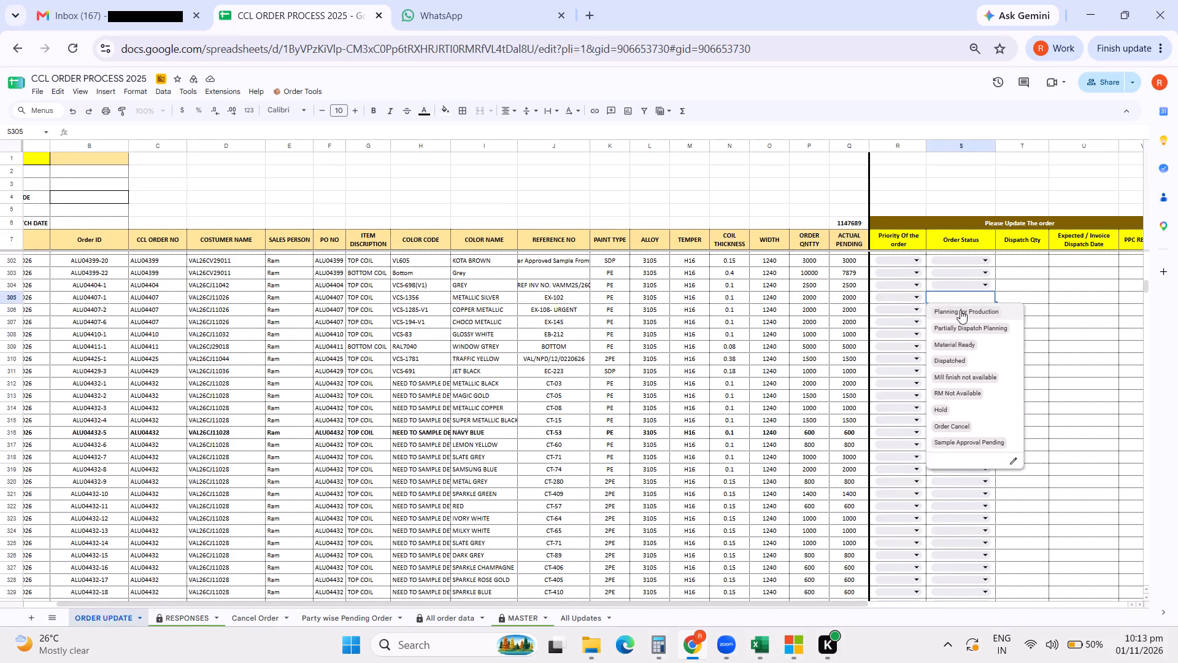
pyautogui.click(960, 310)
pyautogui.doubleClick(1012, 300)
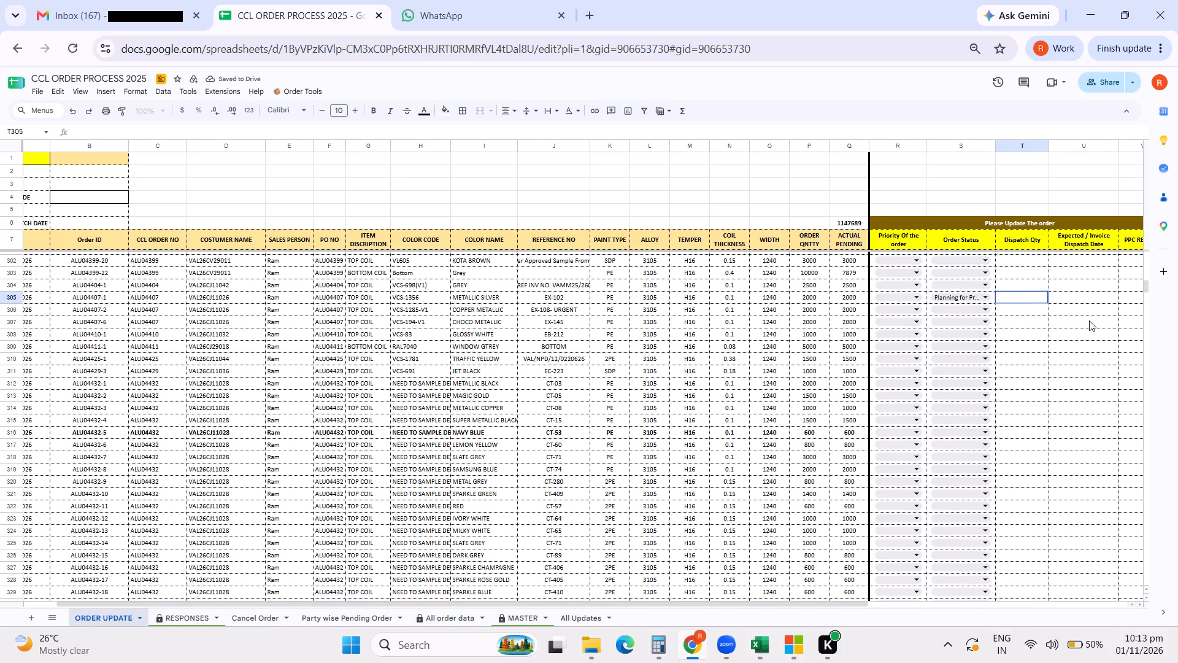
pyautogui.write('2000')
pyautogui.press('Return')
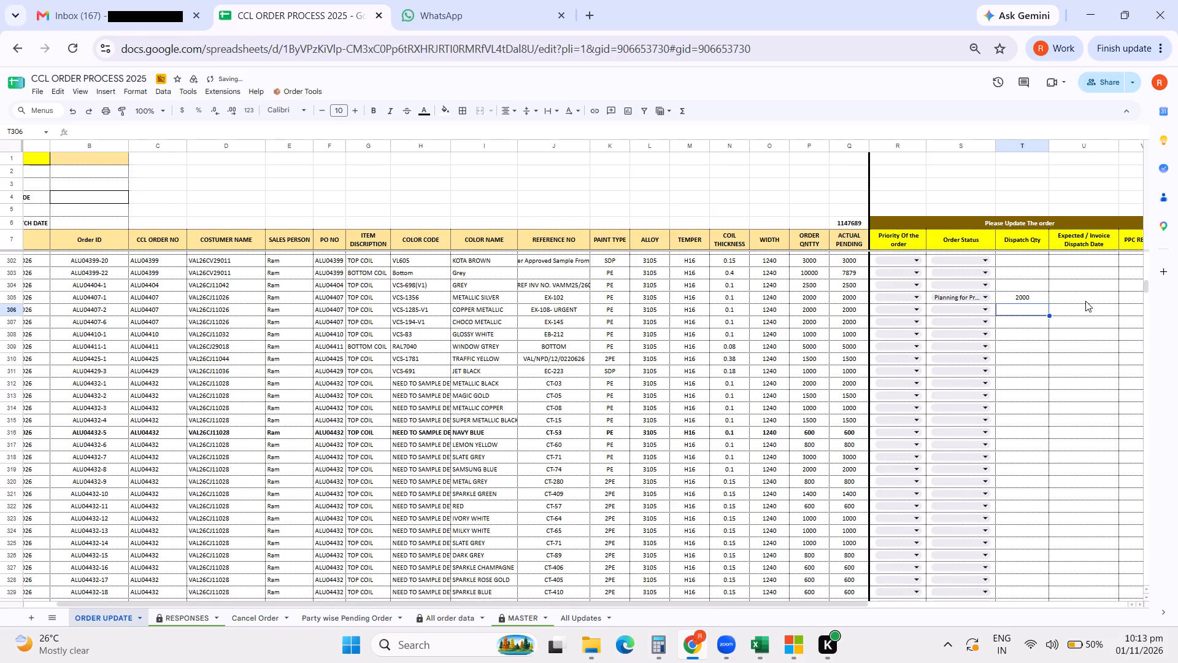
pyautogui.doubleClick(1085, 301)
pyautogui.click(1133, 342)
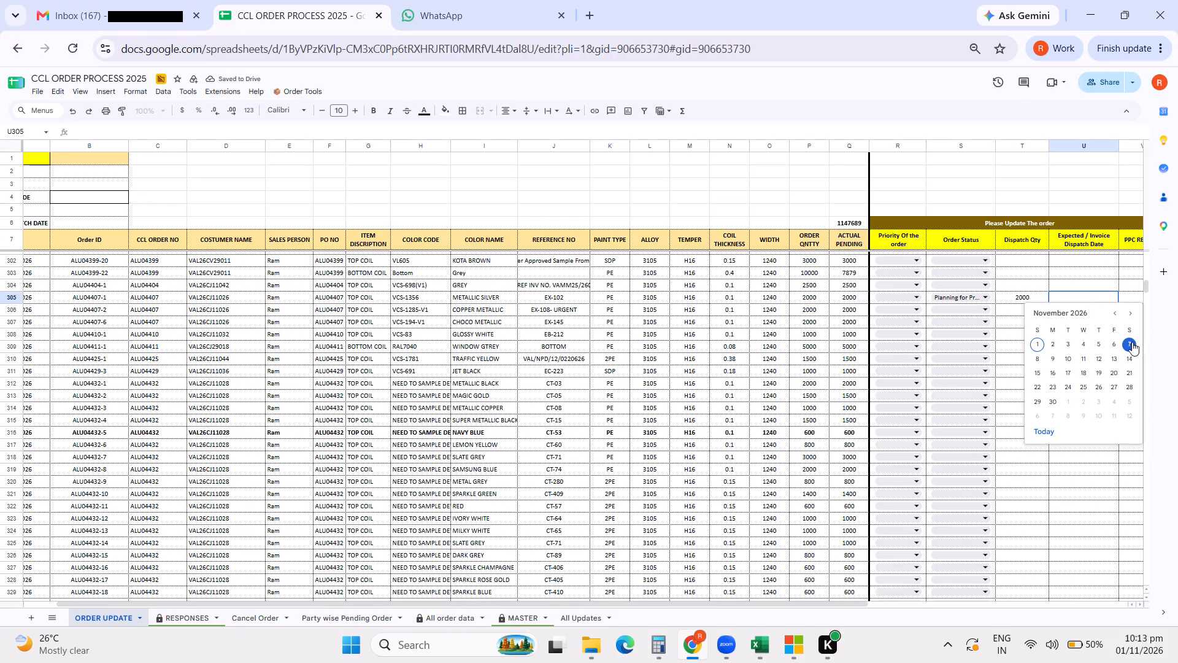
# In the 01Nov26 sheet of Pending Order 1nov26, set the expected dispatch date of ALU04407-1 to 07/11/2026.
pyautogui.click(757, 646)
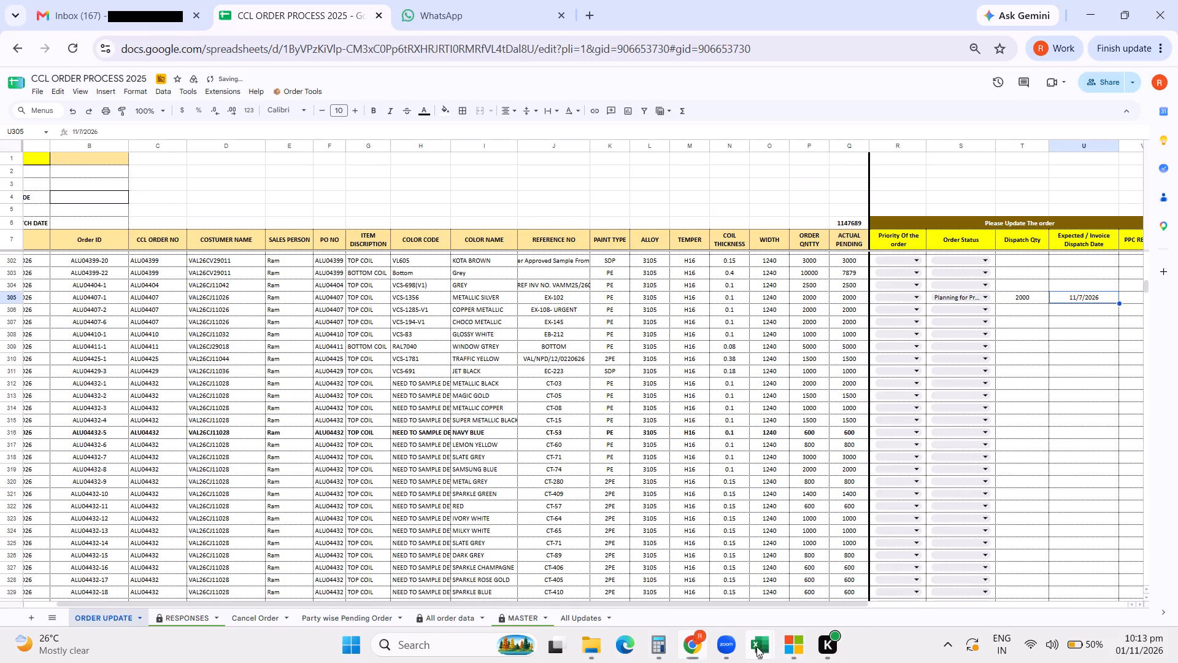
pyautogui.click(1047, 578)
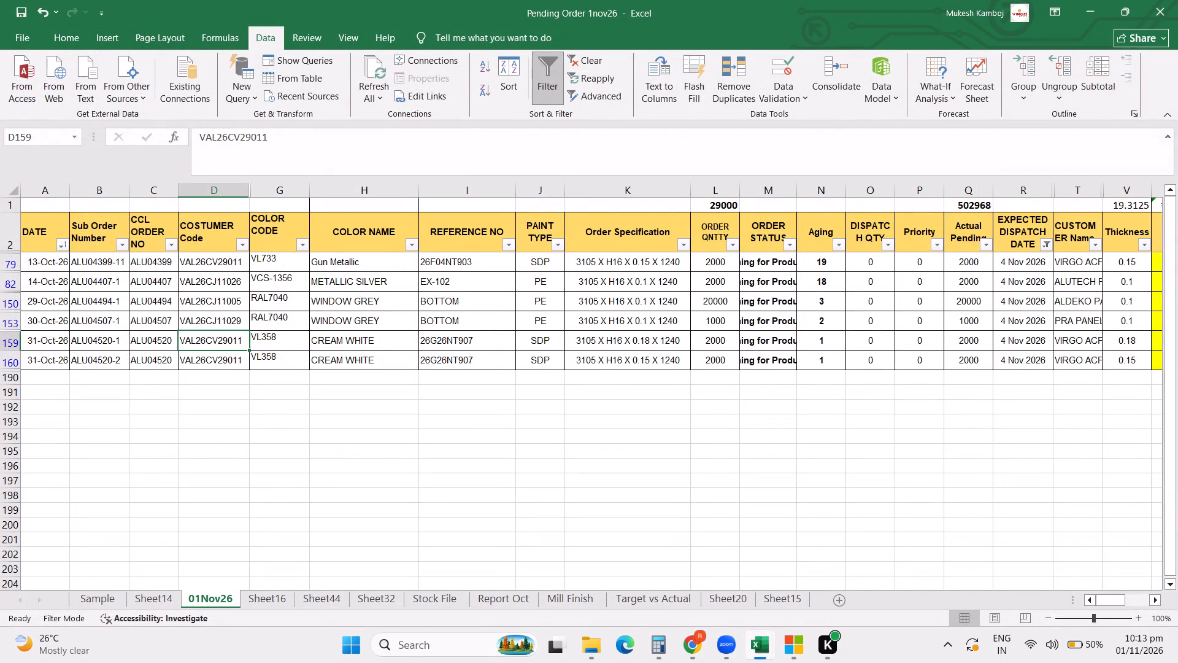
pyautogui.click(858, 472)
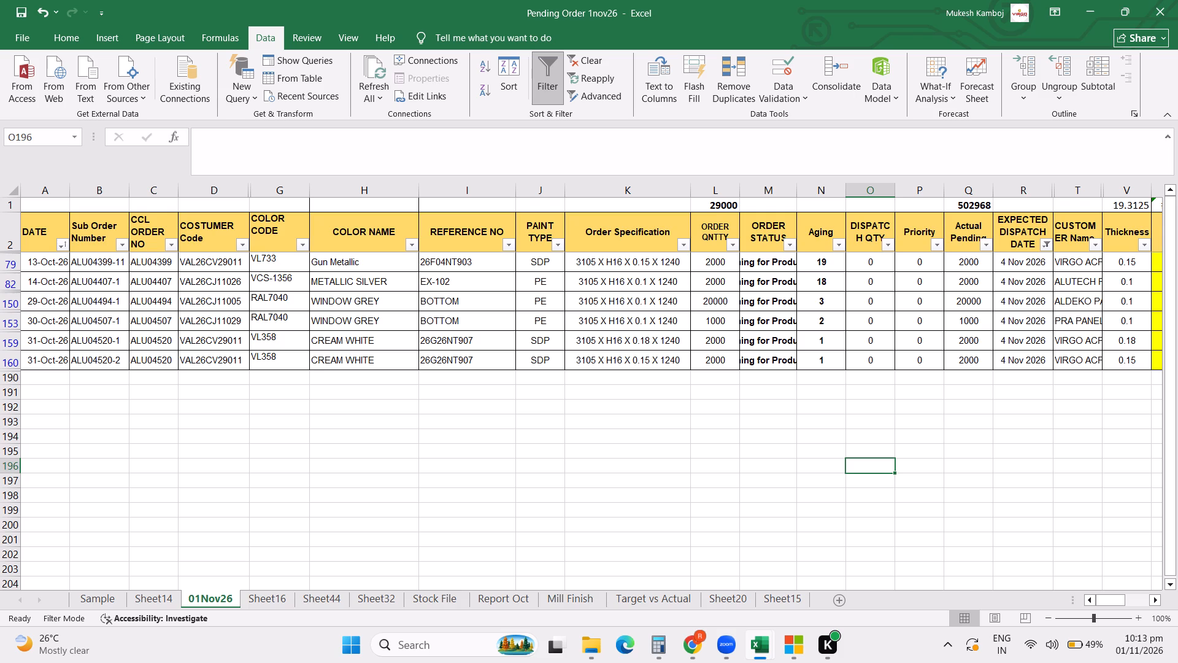
pyautogui.click(1022, 284)
pyautogui.click(210, 134)
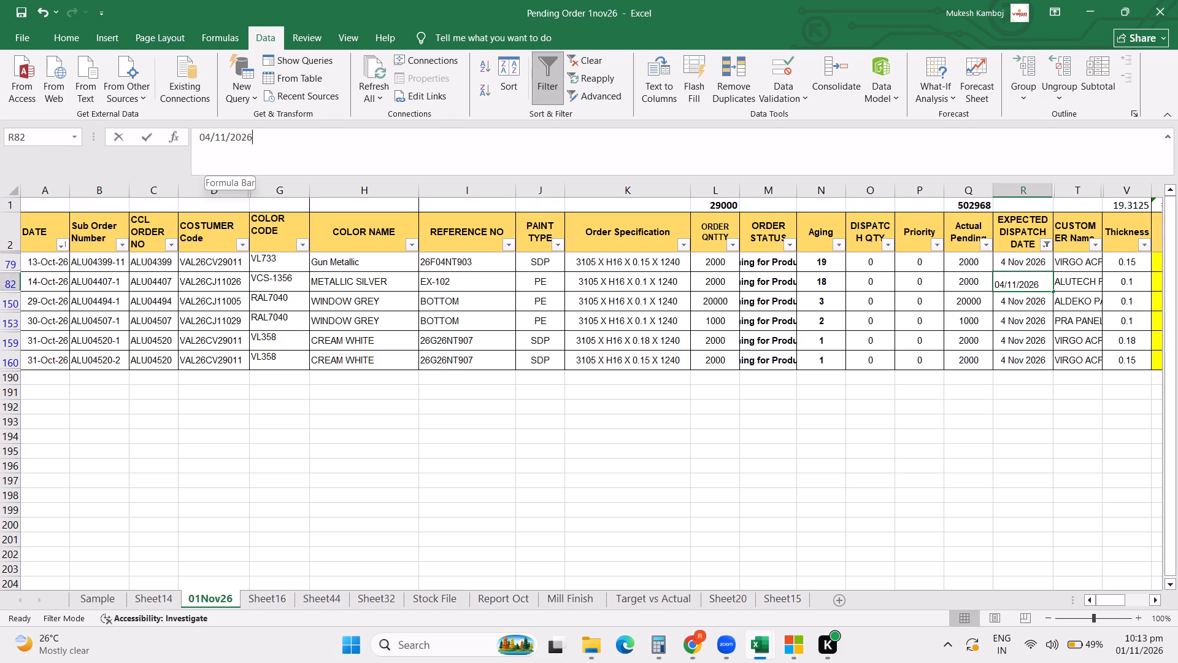
pyautogui.press('BackSpace')
pyautogui.press('7')
pyautogui.press('Return')
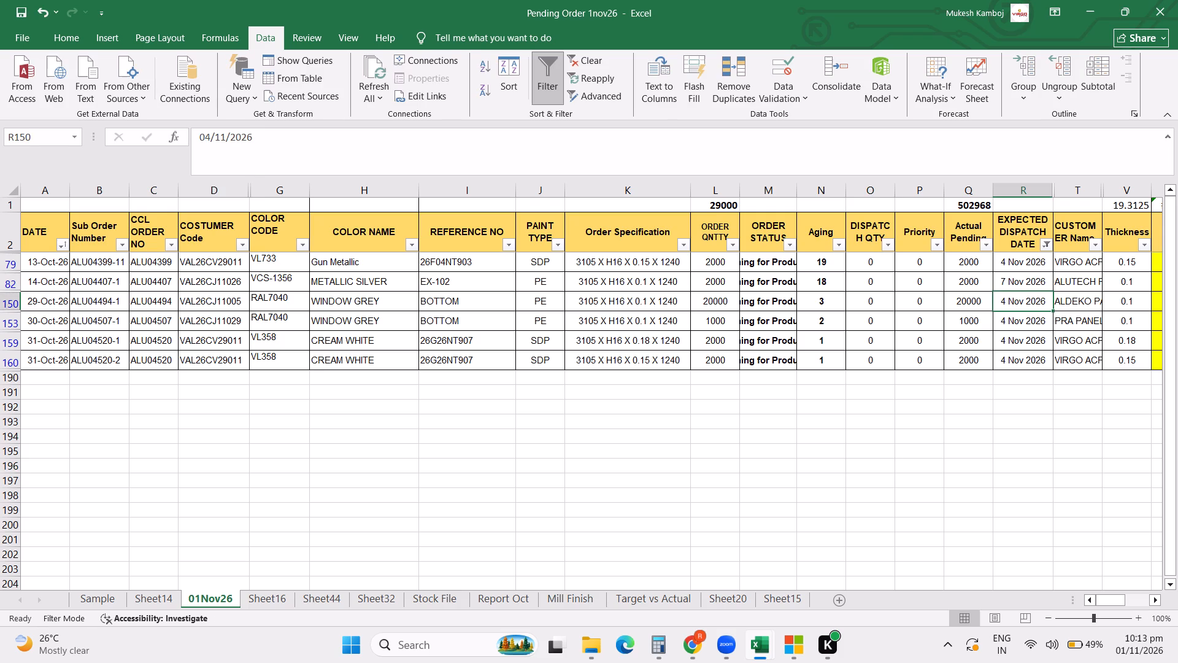
# Copy the 7 Nov 2026 expected dispatch date from ALU04407-1 to the ALU04520-1 and ALU04520-2 rows.
pyautogui.press('Up')
pyautogui.hotkey('ctrl', 'c')
pyautogui.press('Down')
pyautogui.press('Down')
pyautogui.press('Down')
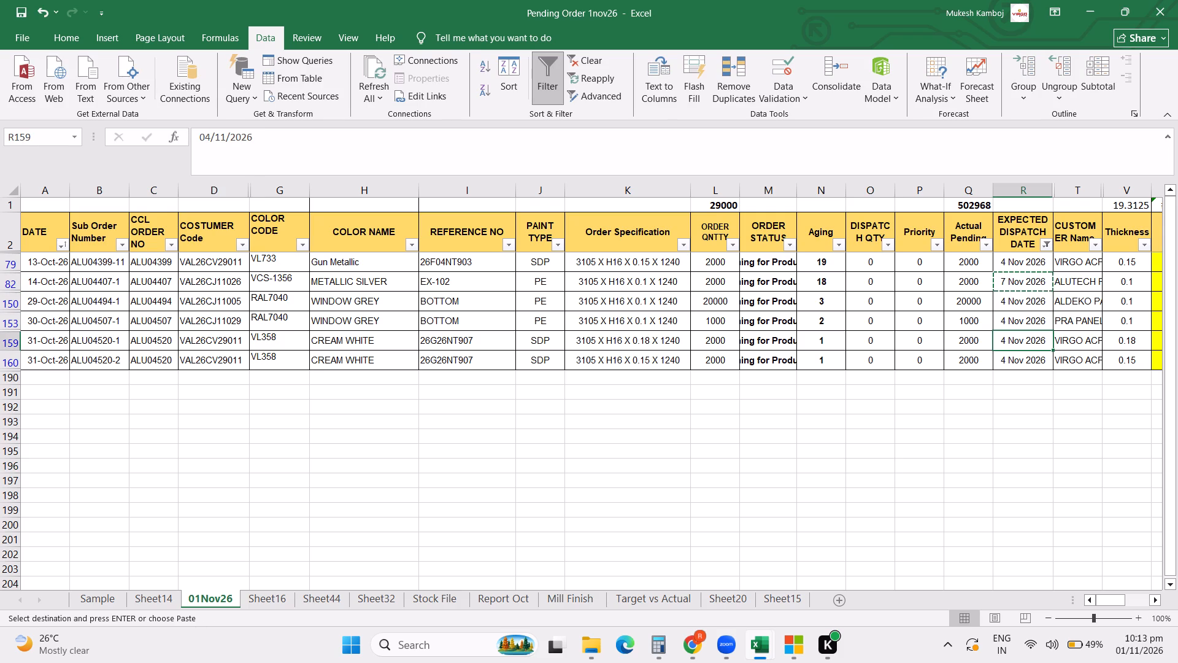
pyautogui.hotkey('ctrl', 'v')
pyautogui.press('Down')
pyautogui.hotkey('ctrl', 'v')
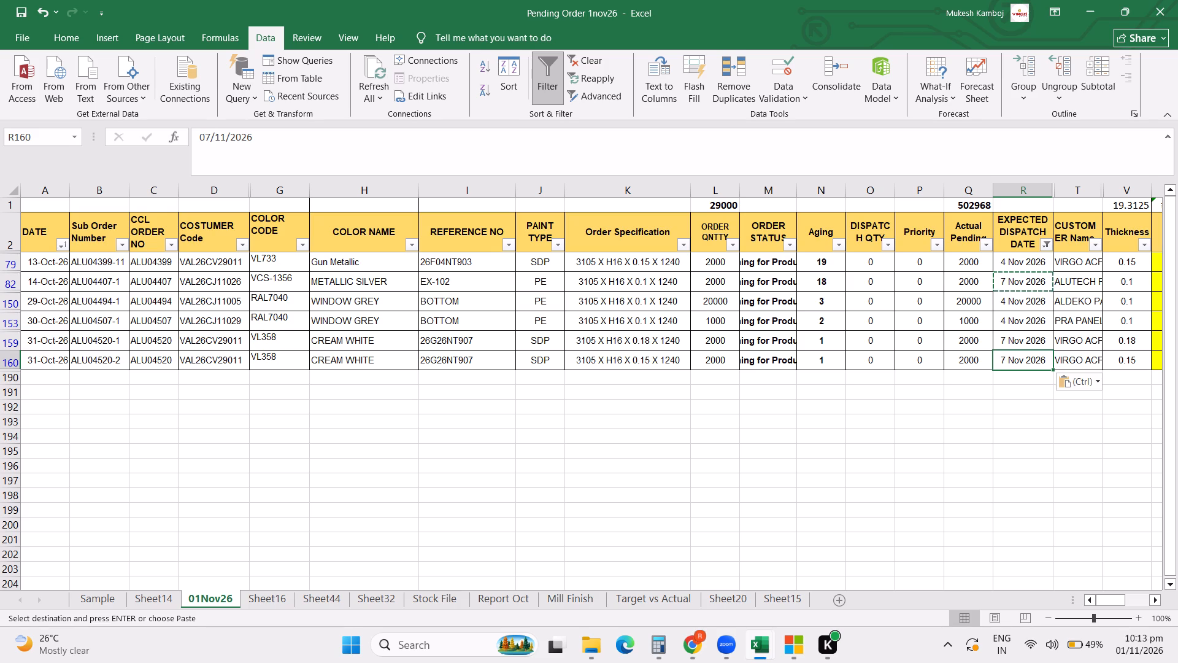
# Refresh all workbook data from Sheet14 and review the pivot's pending quantities by dispatch date.
pyautogui.click(133, 601)
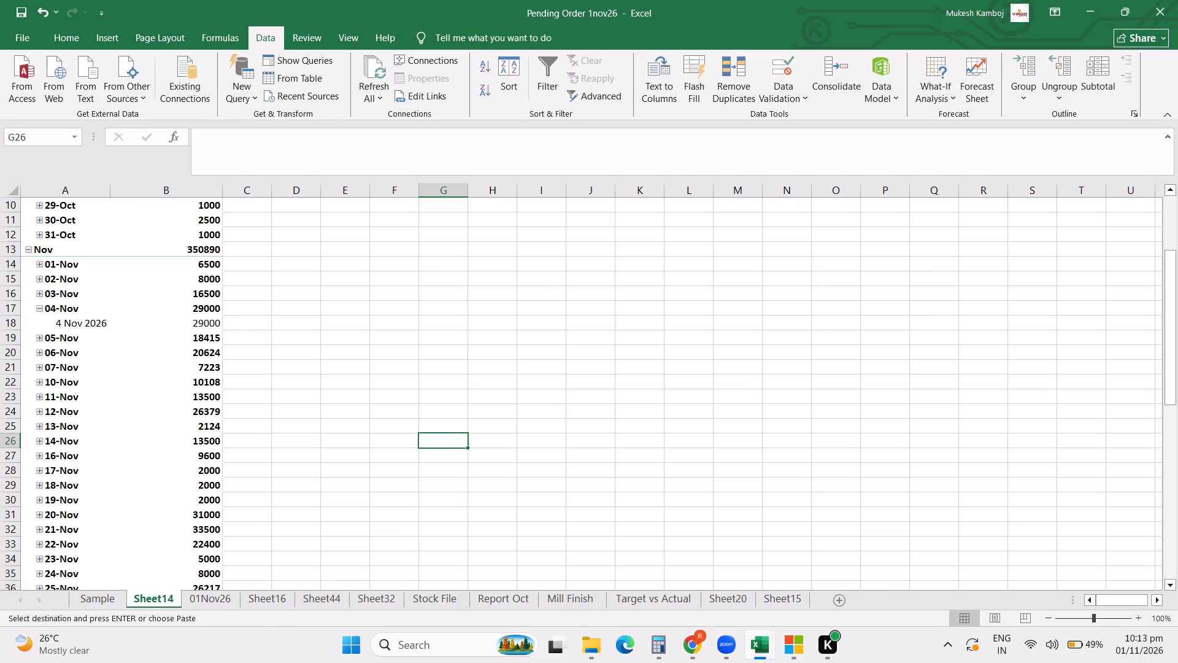
pyautogui.click(385, 80)
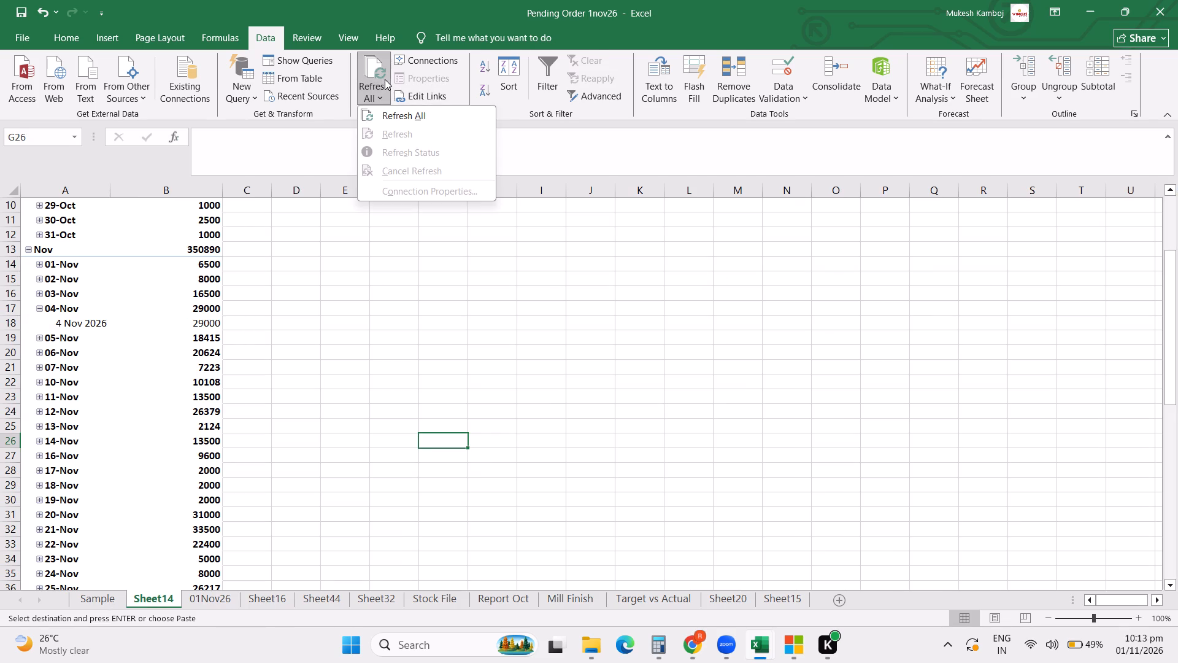
pyautogui.click(399, 121)
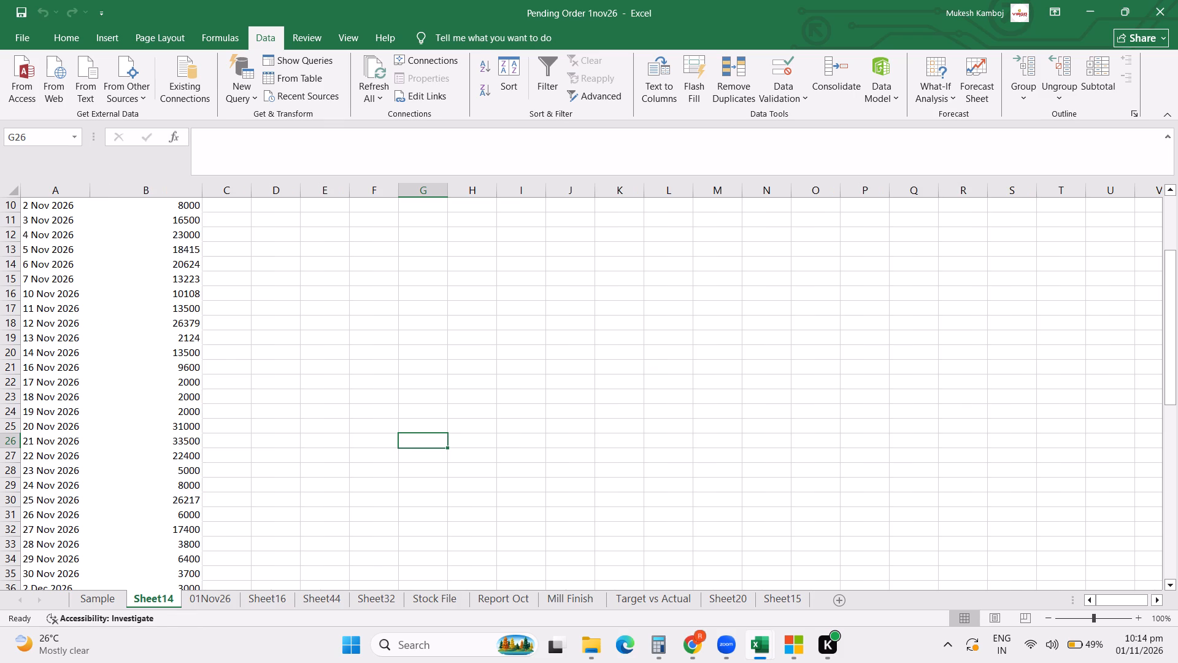
pyautogui.scroll(4, 426, 322)
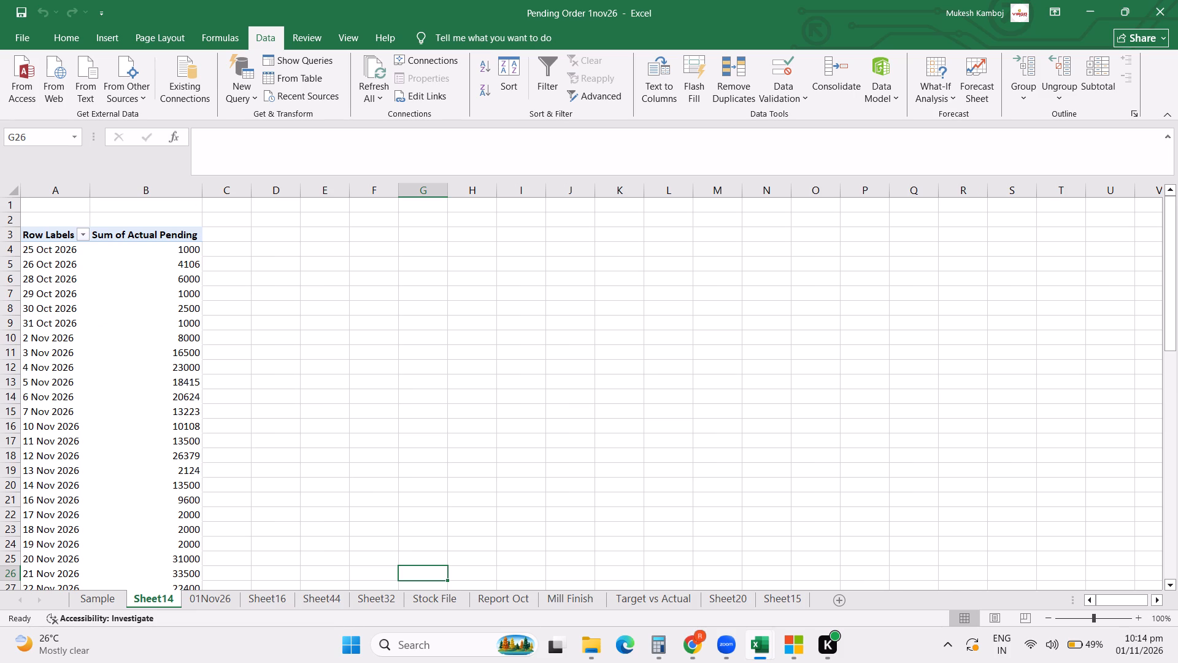
pyautogui.scroll(-2, 424, 321)
pyautogui.scroll(3, 424, 321)
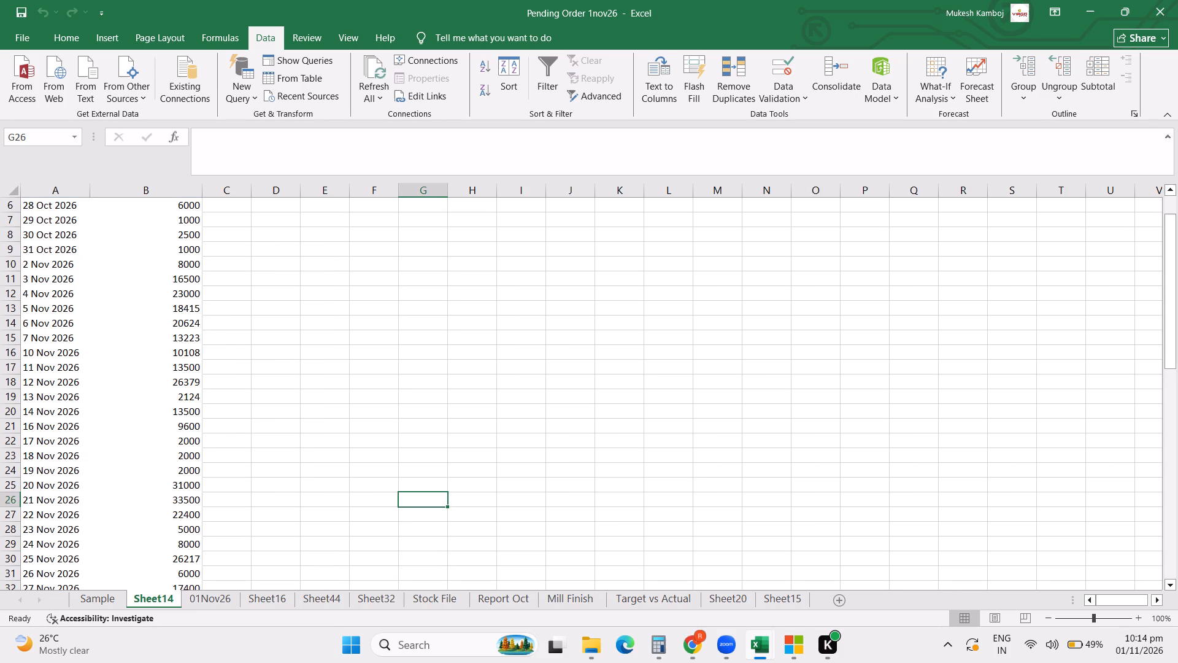
pyautogui.scroll(-2, 316, 317)
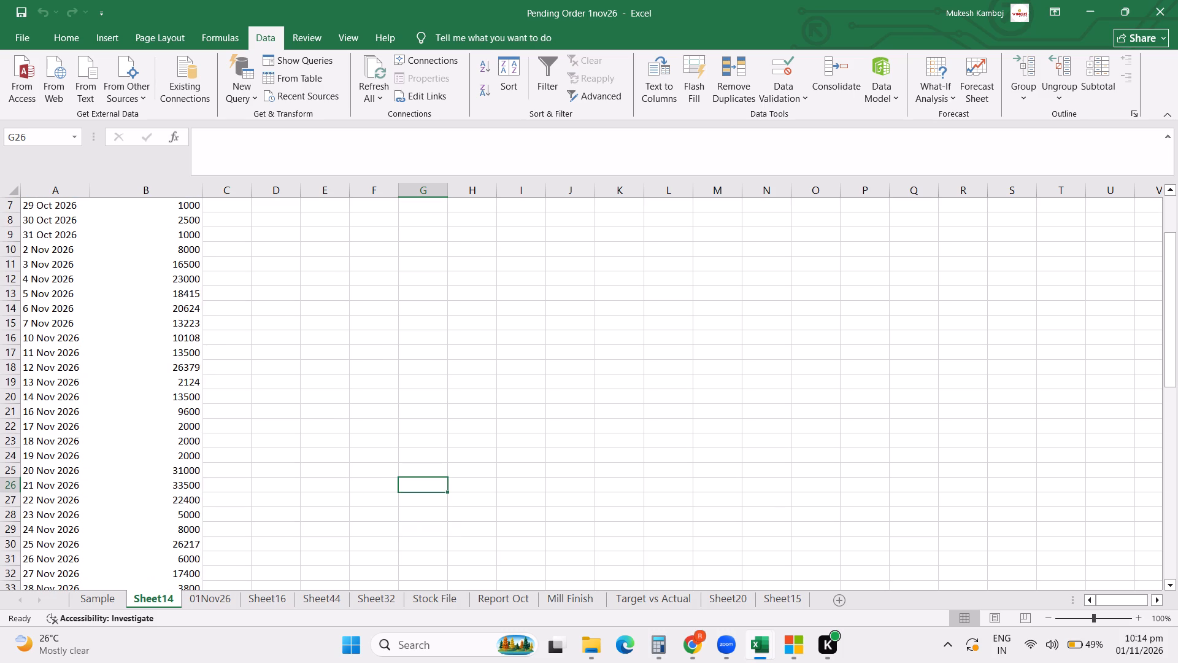
pyautogui.scroll(-1, 316, 317)
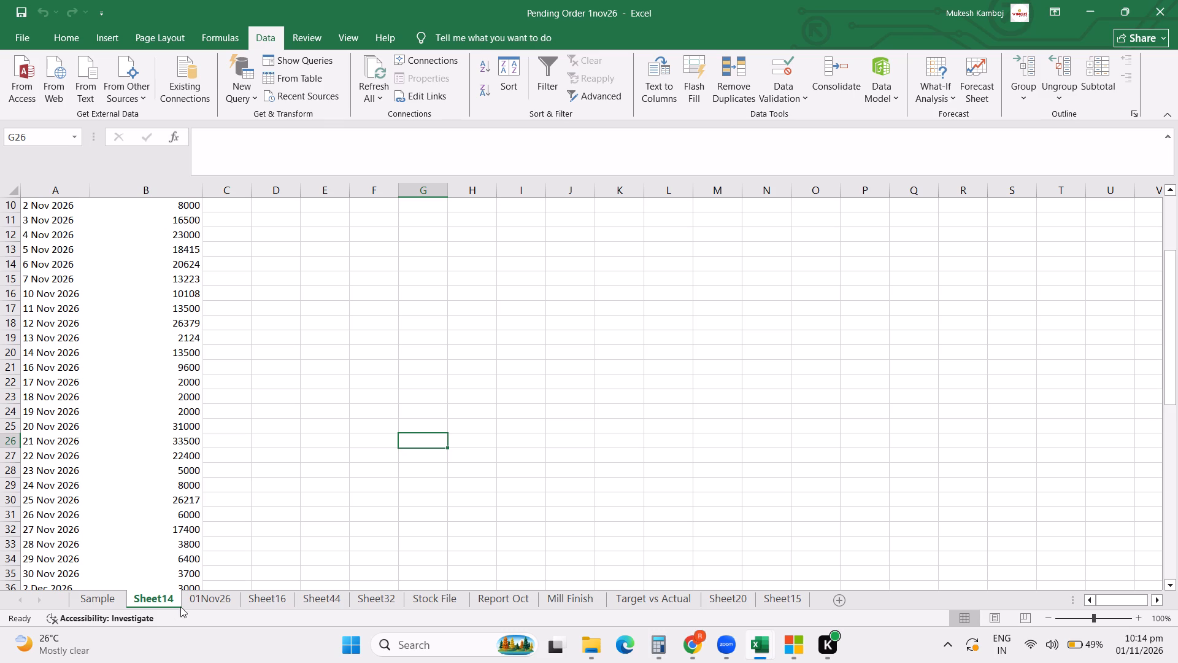
# In the 01Nov26 sheet, filter the expected dispatch date column to only 20 November 2026.
pyautogui.click(201, 601)
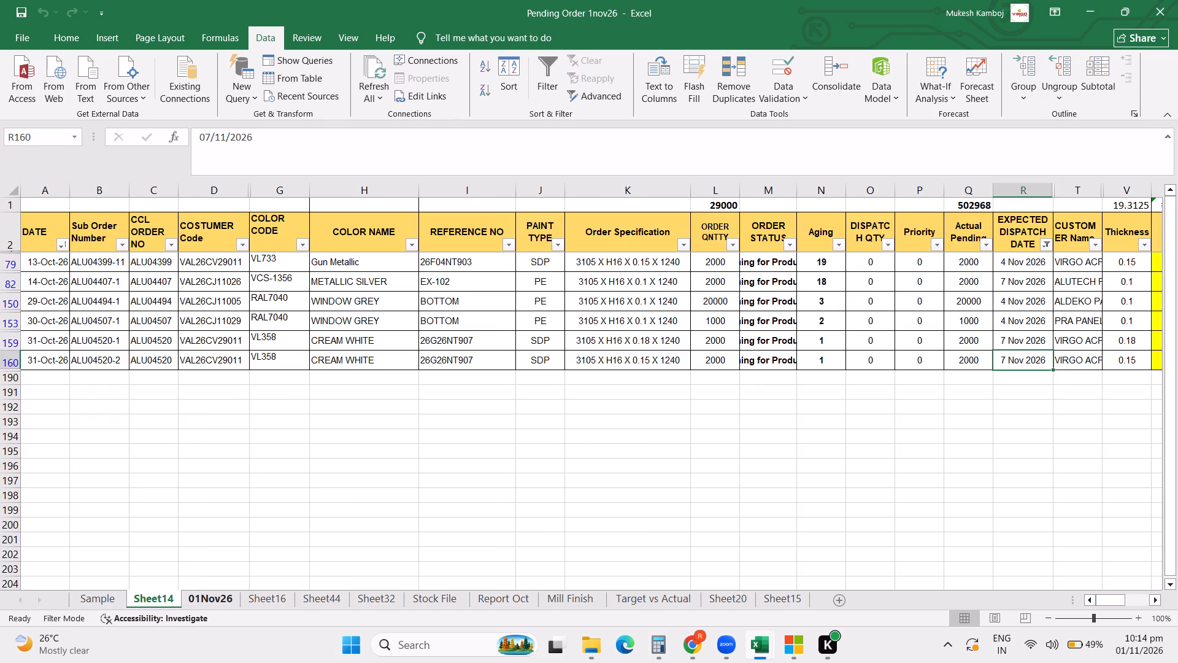
pyautogui.click(1044, 242)
pyautogui.tripleClick(893, 417)
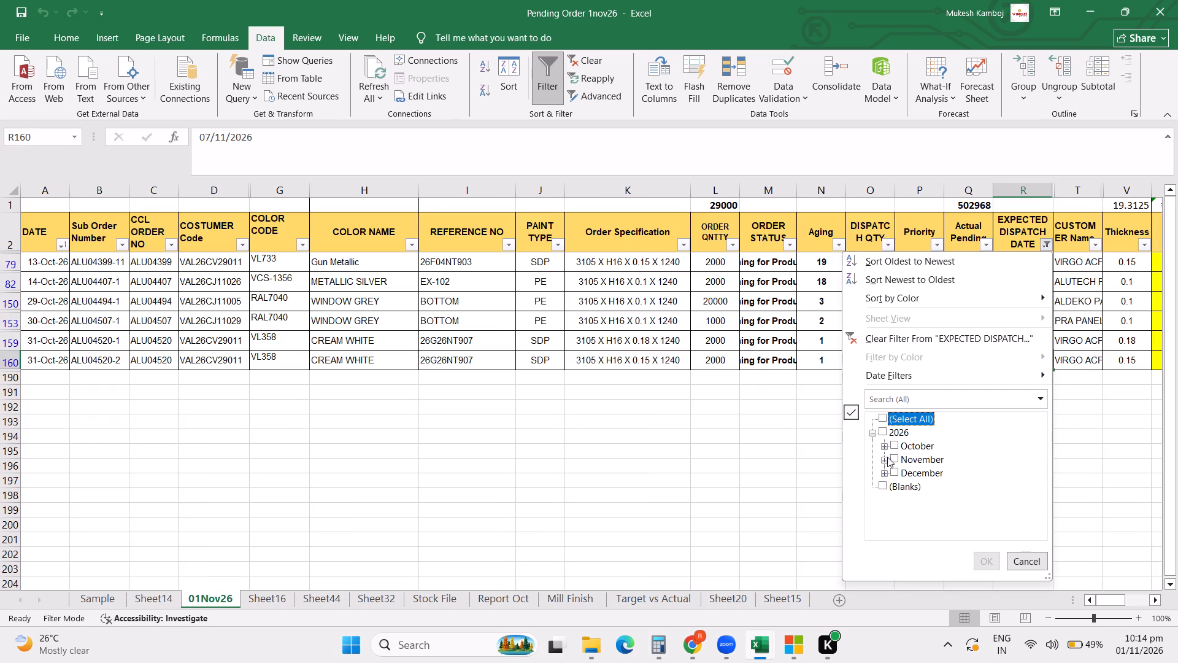
pyautogui.click(887, 462)
pyautogui.scroll(-5, 938, 470)
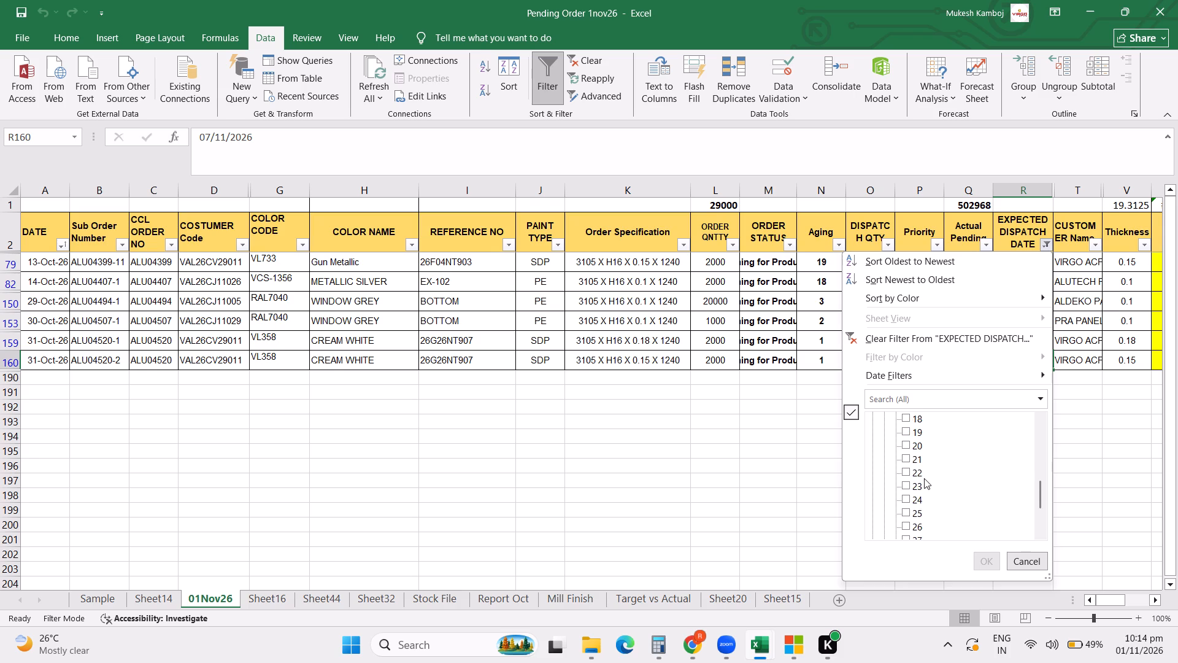
pyautogui.click(918, 449)
pyautogui.click(988, 562)
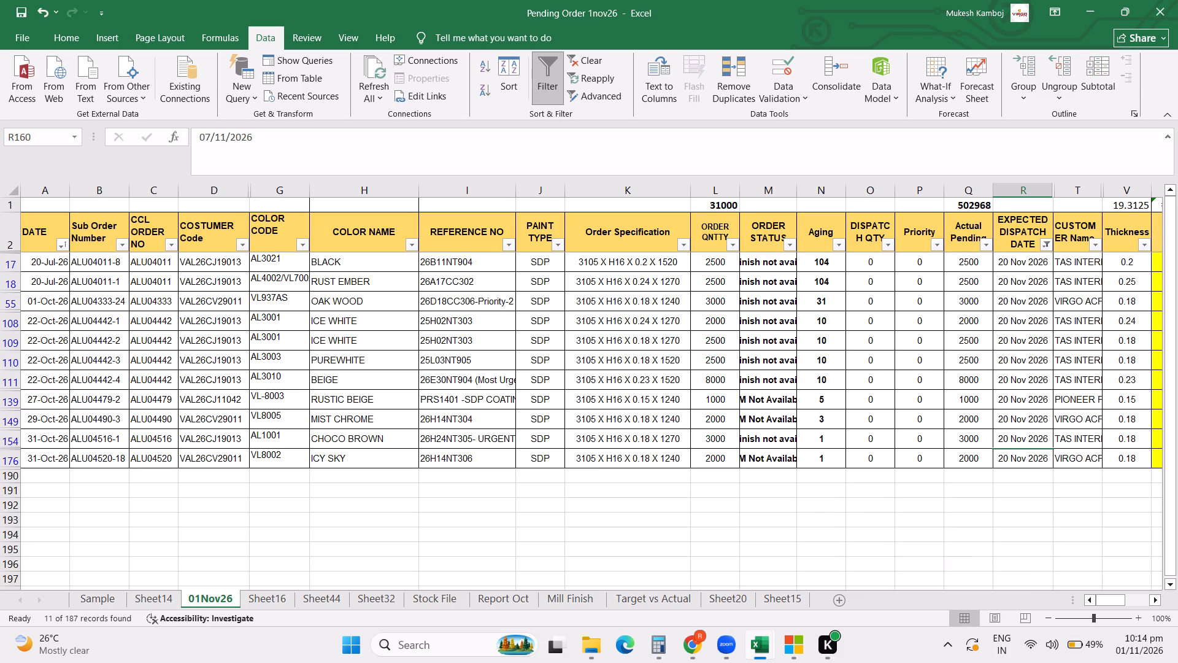
# Compare the filtered 20 November orders with the Sheet14 pivot's pending quantities by dispatch date.
pyautogui.scroll(8, 906, 508)
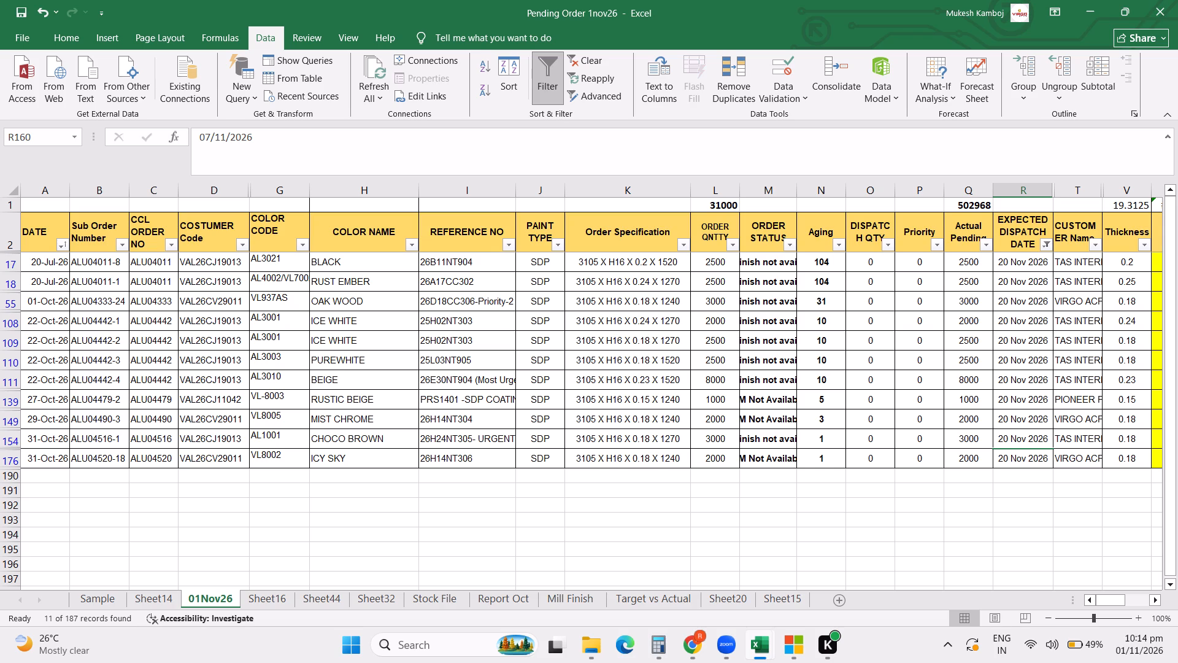
pyautogui.scroll(1, 209, 563)
pyautogui.click(148, 599)
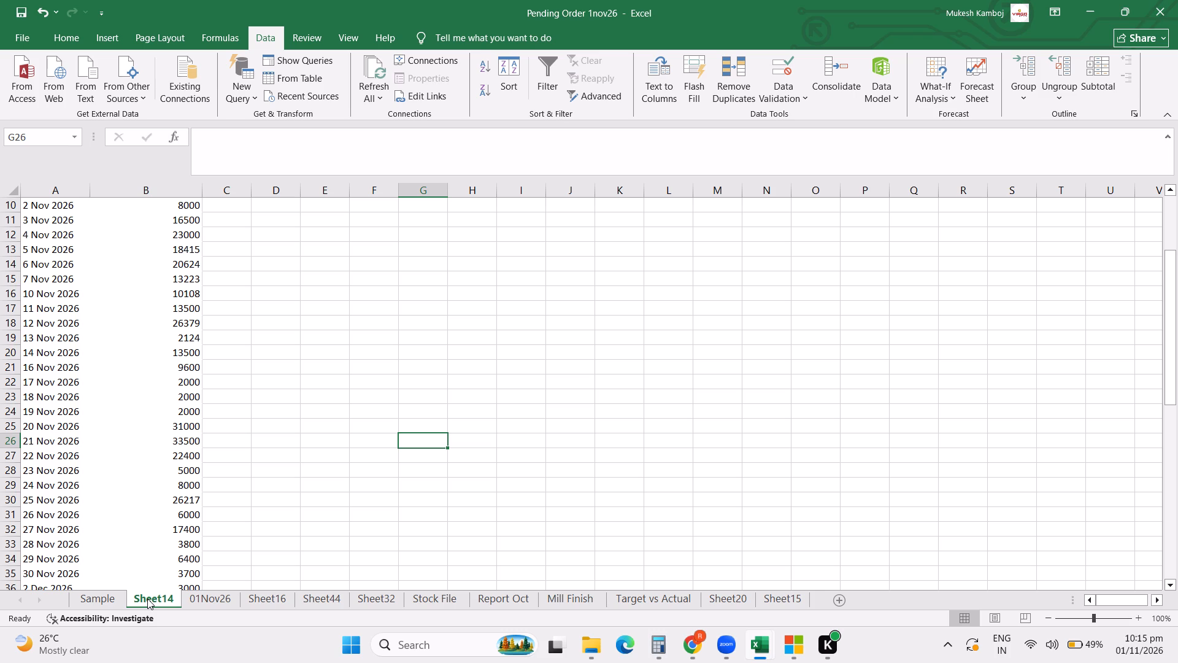
pyautogui.click(194, 600)
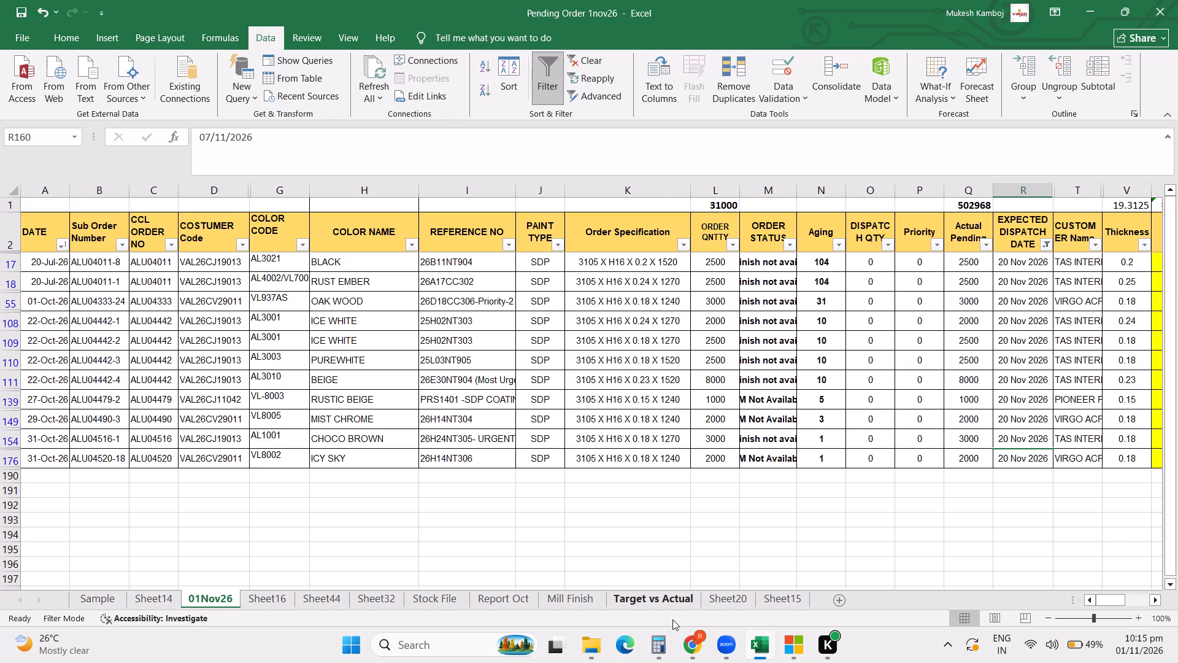
# Switch to CCL ORDER PROCESS 2025 in Chrome and set ALU04442-4's order status to Planning for Production in the ORDER UPDATE sheet.
pyautogui.click(687, 648)
pyautogui.scroll(-4, 541, 415)
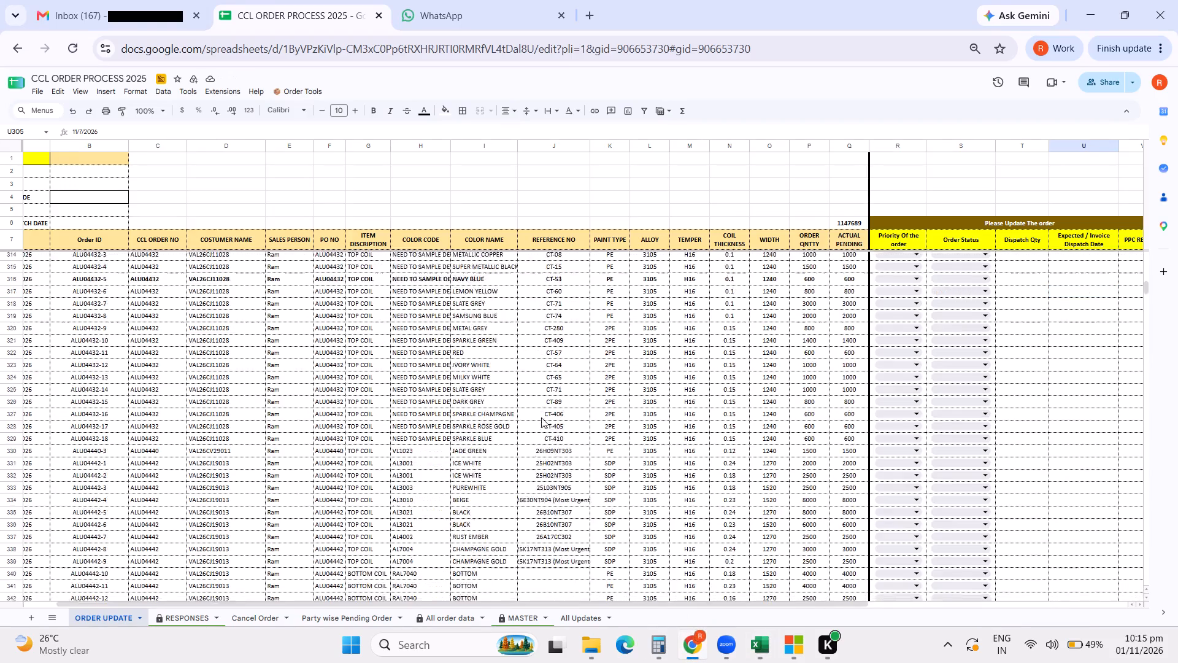
pyautogui.scroll(-13, 541, 417)
pyautogui.scroll(7, 541, 419)
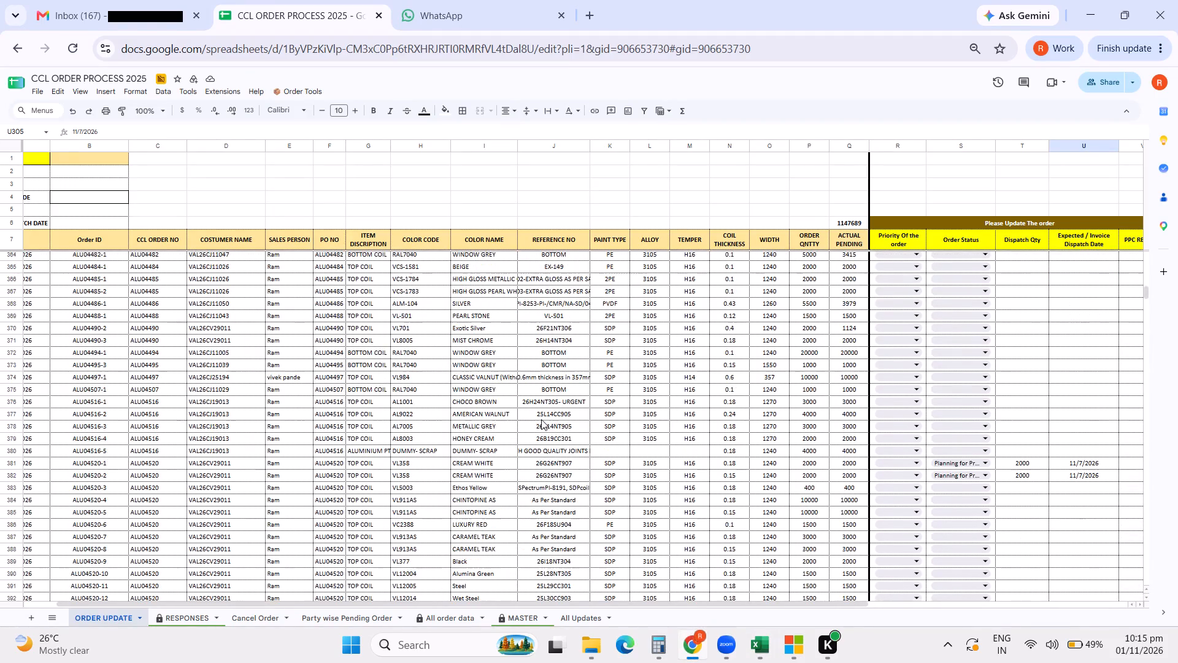
pyautogui.scroll(1, 541, 419)
pyautogui.scroll(-4, 541, 419)
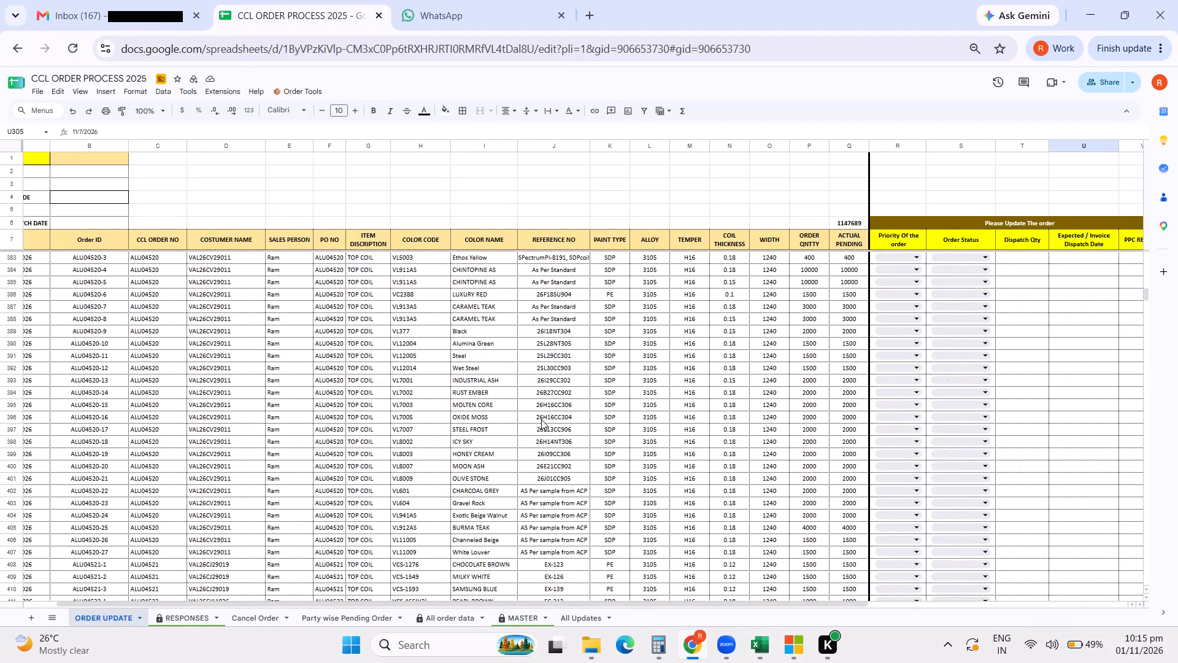
pyautogui.scroll(2, 541, 419)
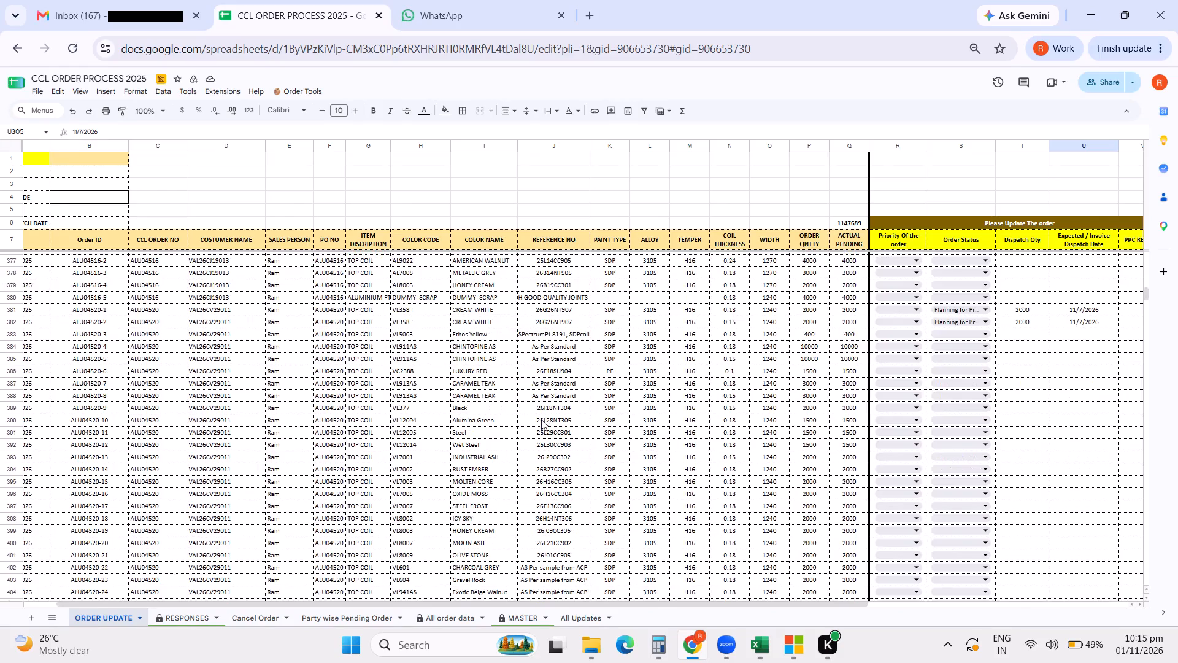
pyautogui.scroll(1, 541, 419)
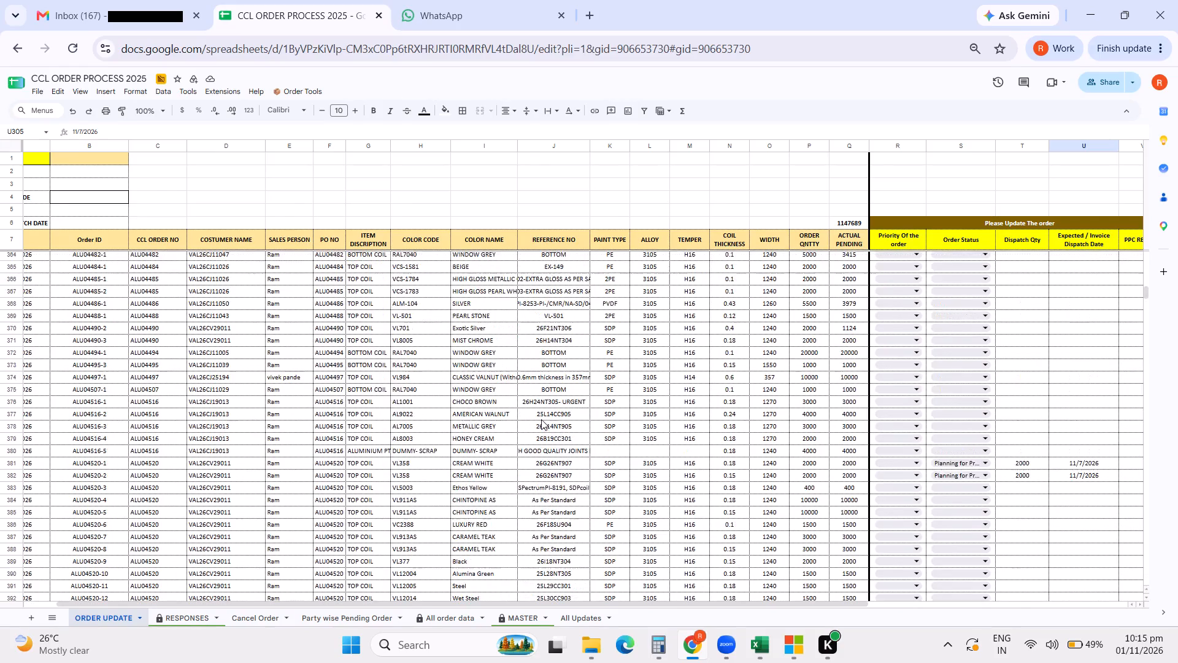
pyautogui.scroll(3, 541, 419)
pyautogui.scroll(-2, 541, 419)
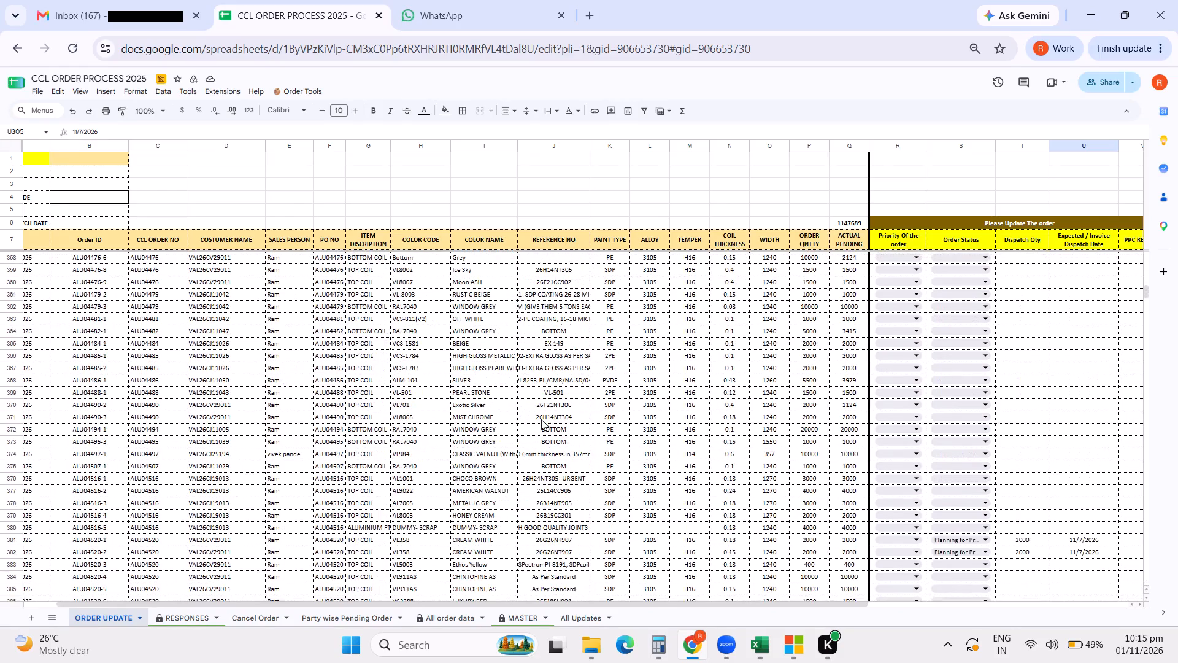
pyautogui.scroll(-6, 541, 419)
pyautogui.scroll(2, 541, 419)
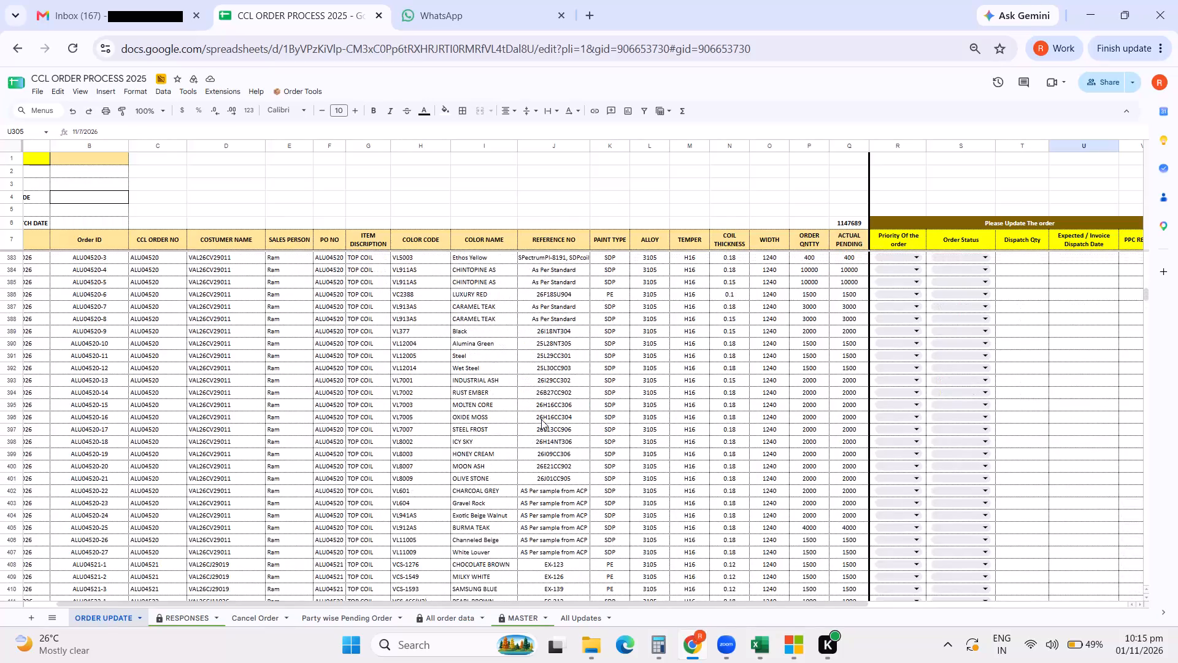
pyautogui.scroll(1, 541, 419)
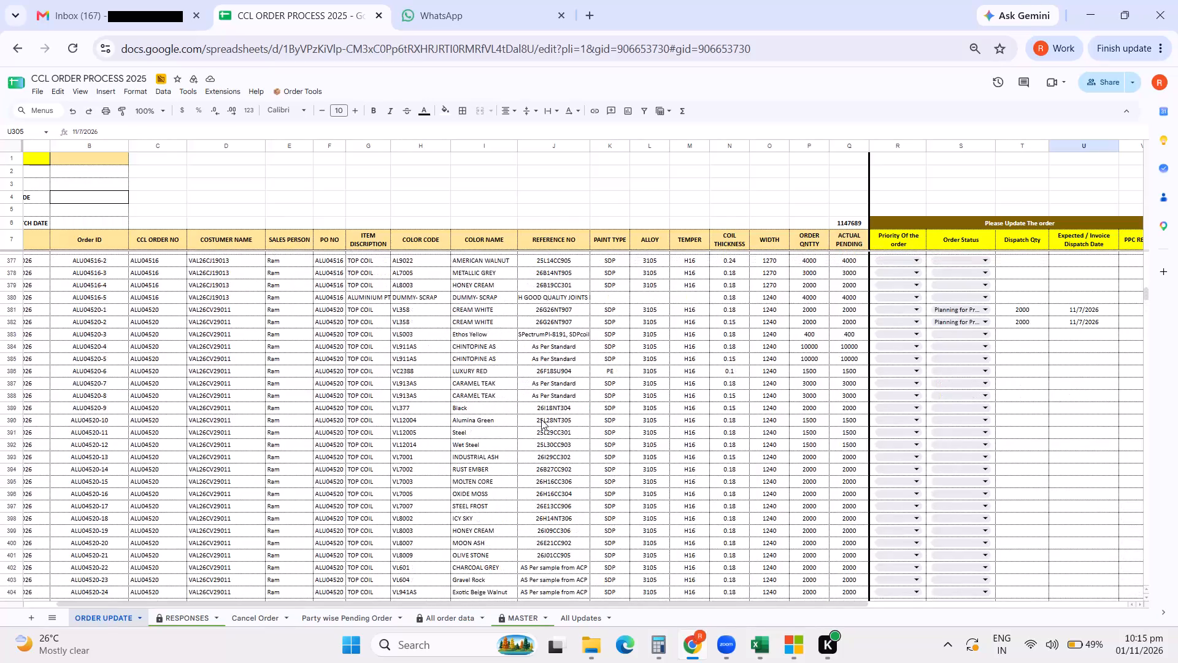
pyautogui.scroll(2, 541, 419)
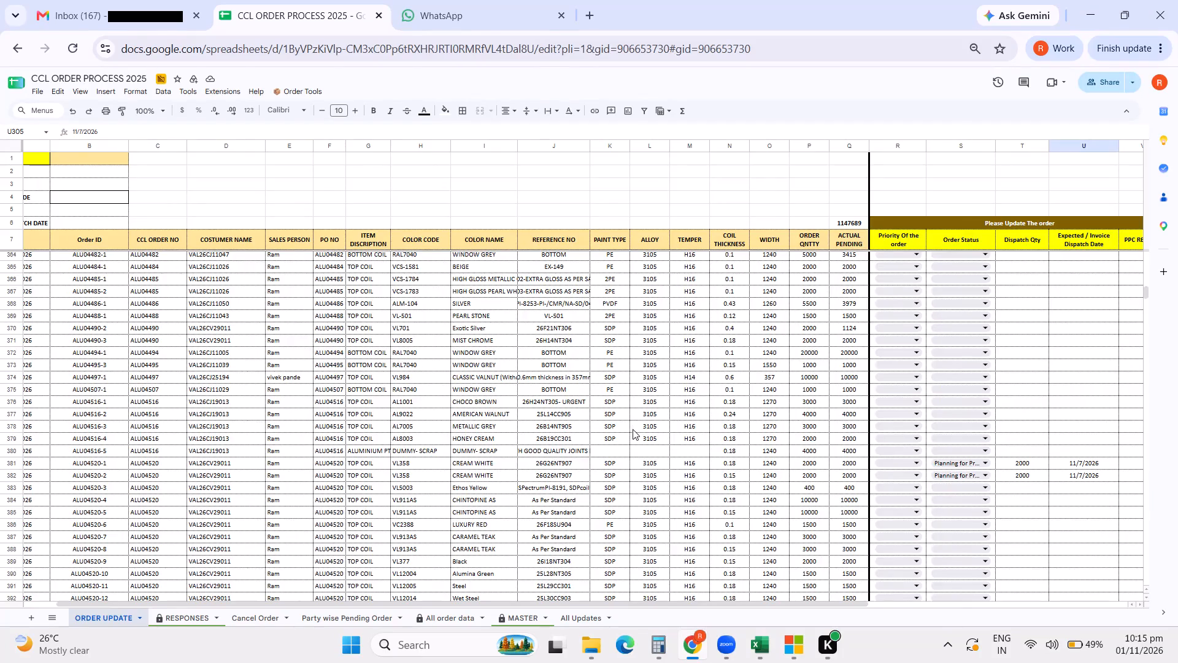
pyautogui.scroll(4, 633, 429)
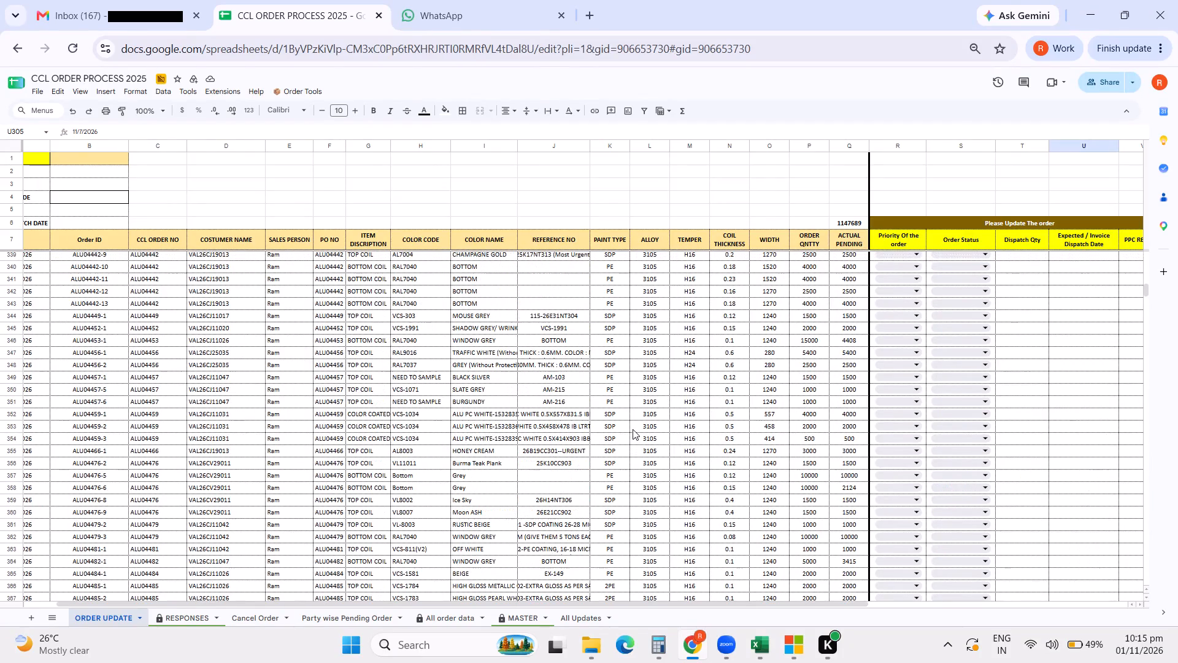
pyautogui.scroll(2, 633, 429)
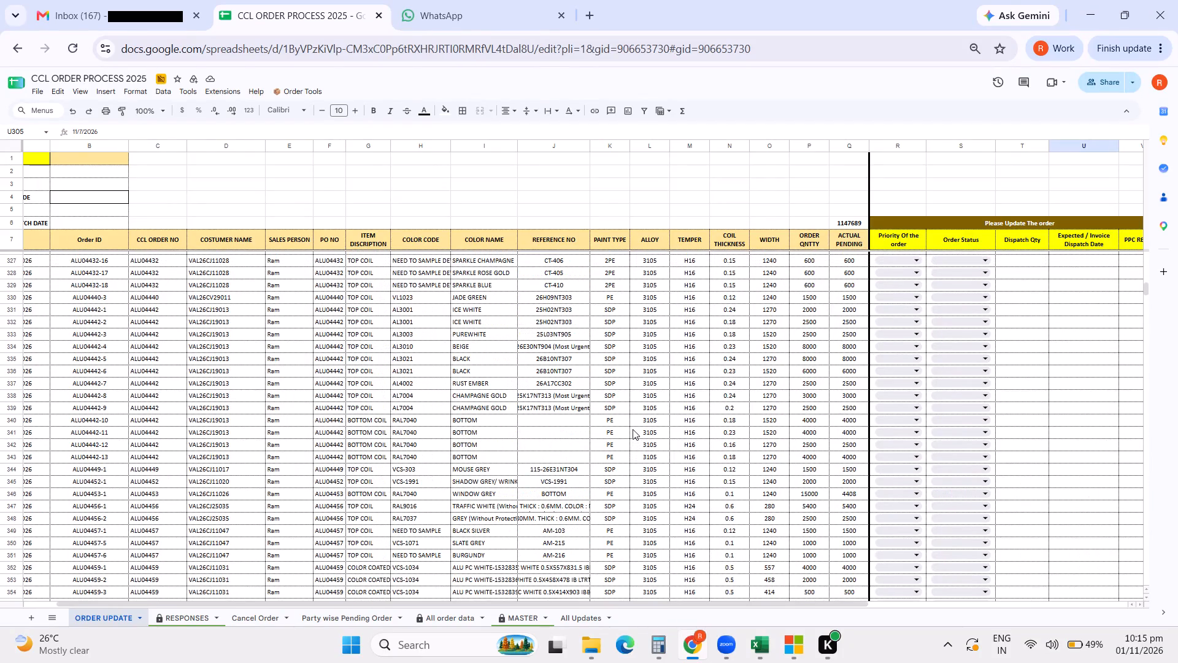
pyautogui.click(944, 347)
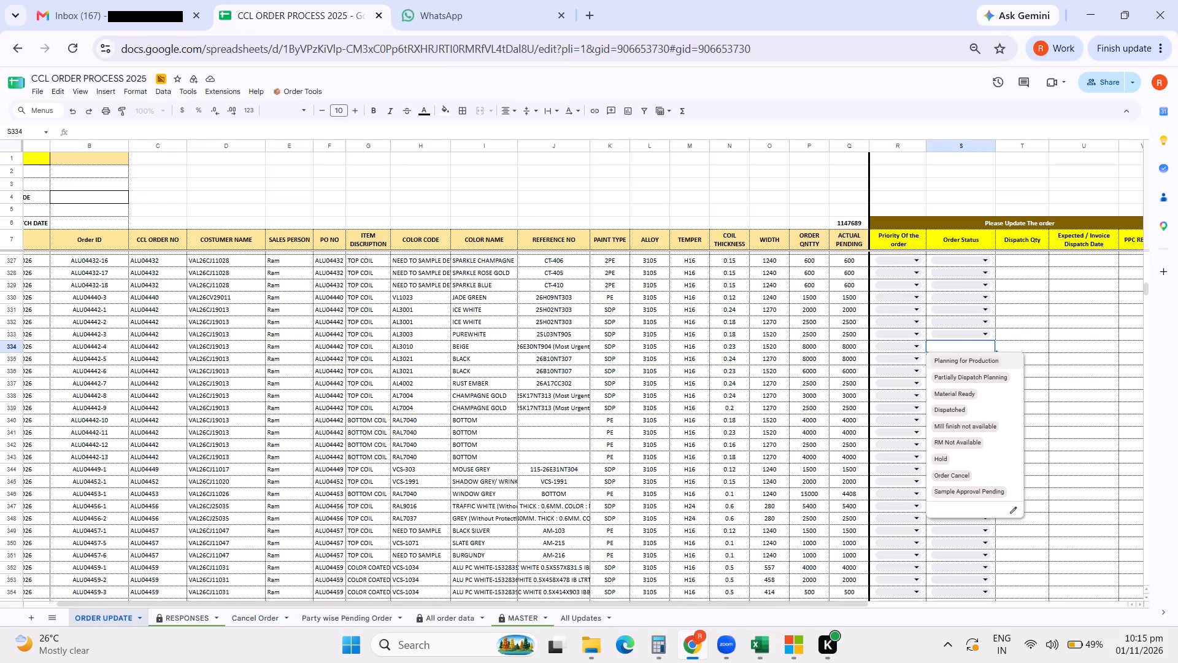
pyautogui.click(956, 362)
# In the Pending Order 1nov26 workbook, compare Sheet14's pending quantities by dispatch date with the filtered 20 November orders in 01Nov26.
pyautogui.doubleClick(1024, 347)
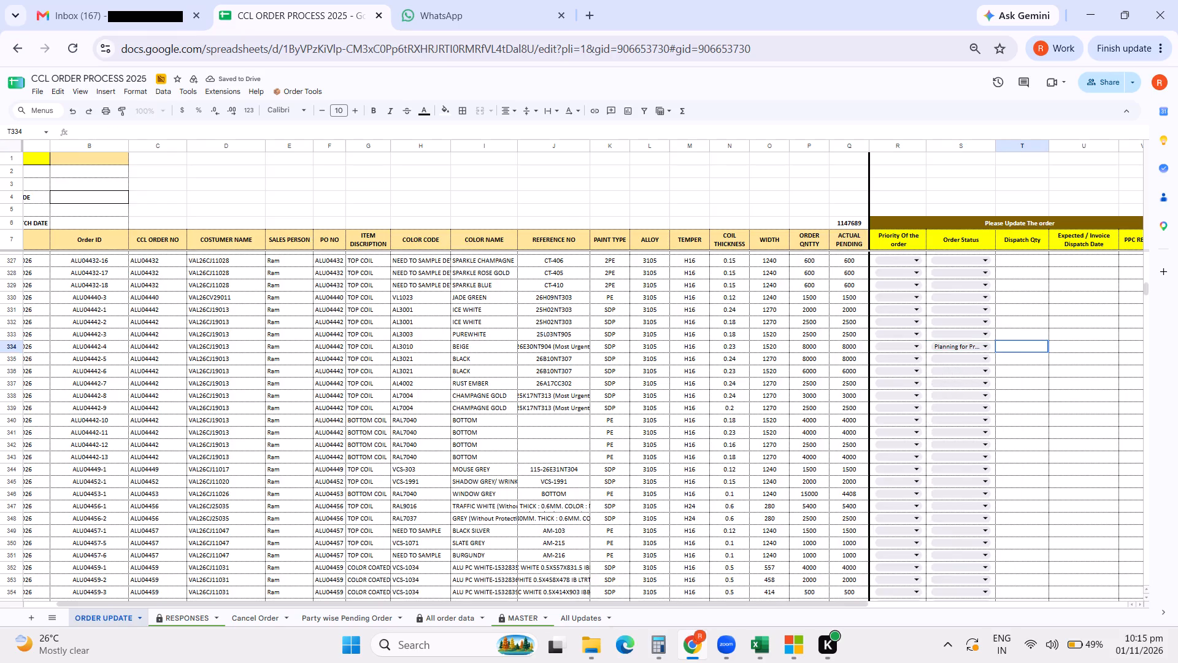
pyautogui.click(753, 643)
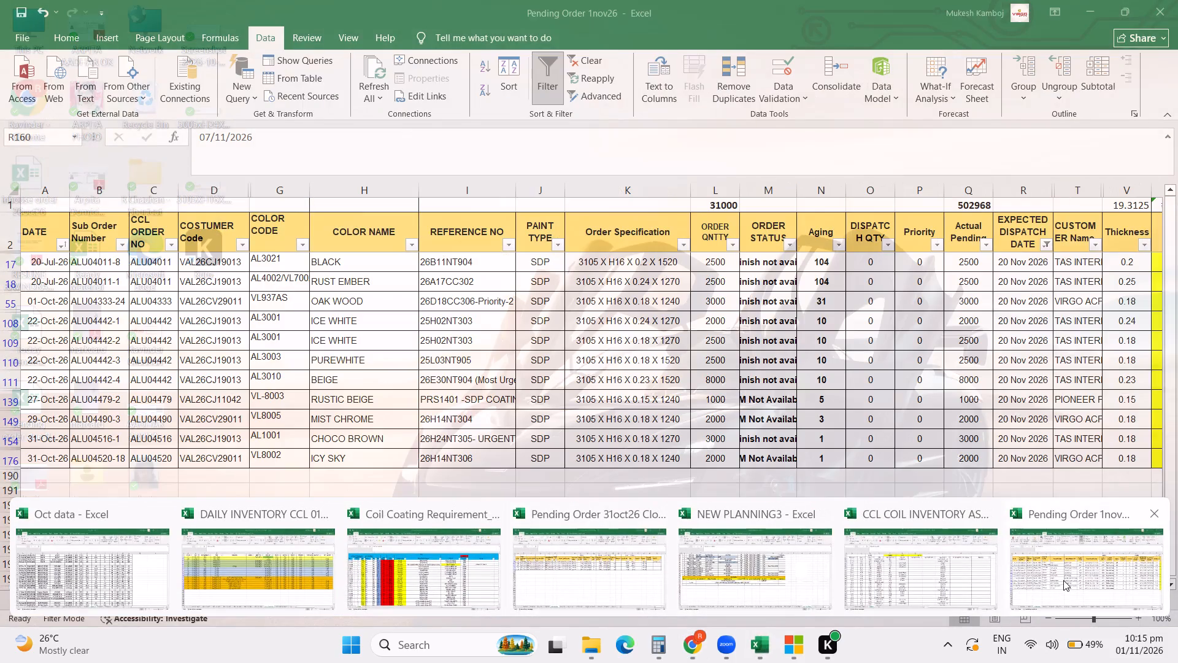
pyautogui.click(1063, 580)
pyautogui.click(152, 599)
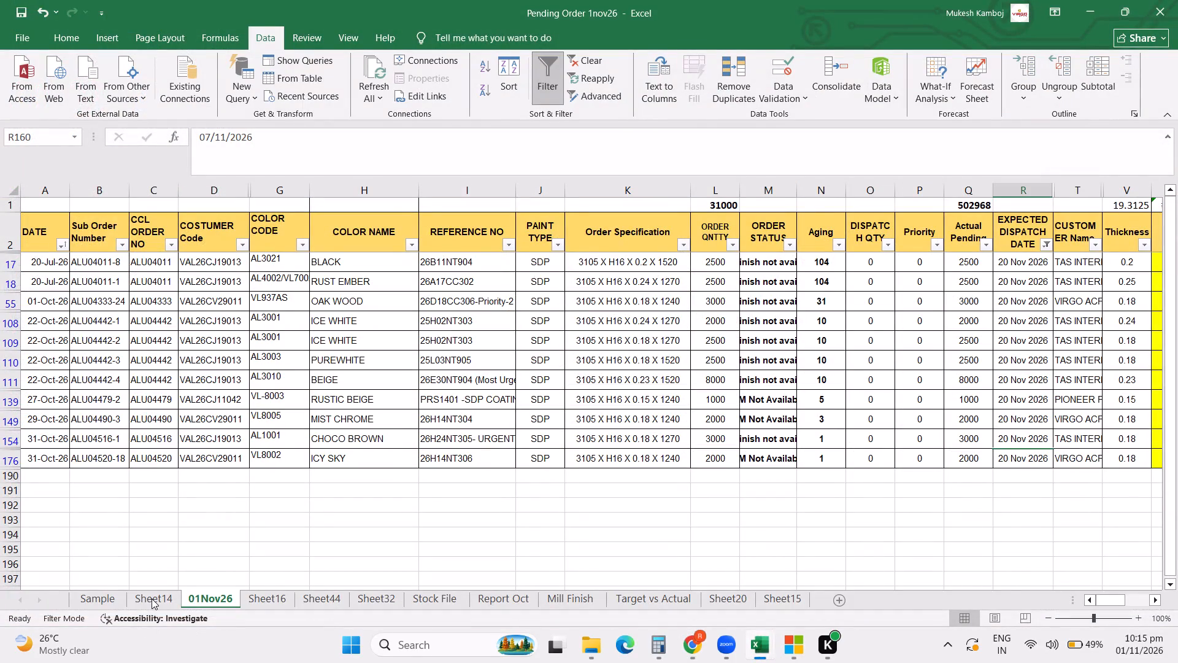
pyautogui.click(152, 599)
pyautogui.click(288, 503)
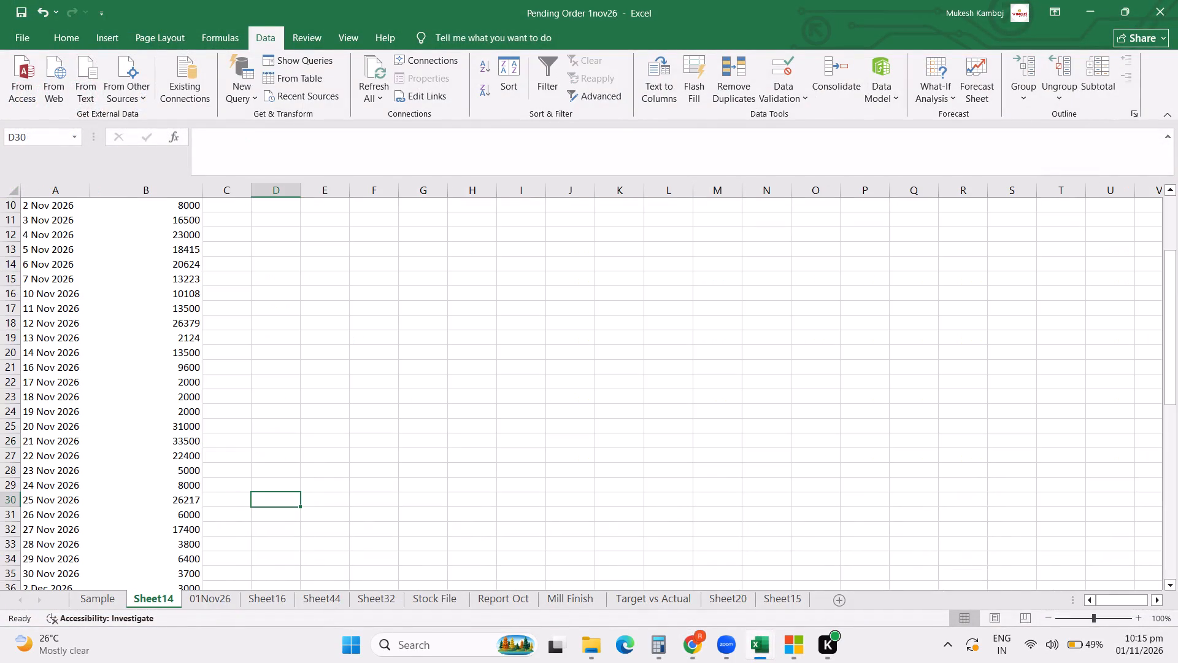
pyautogui.scroll(4, 277, 467)
pyautogui.scroll(-2, 279, 468)
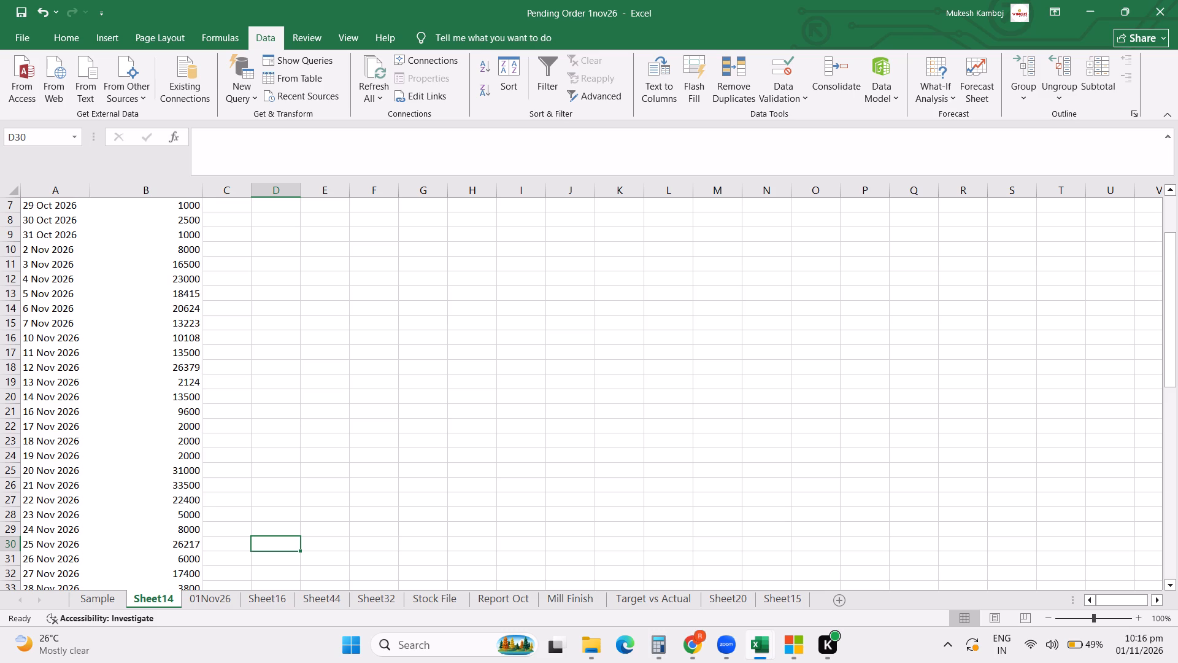
pyautogui.click(208, 599)
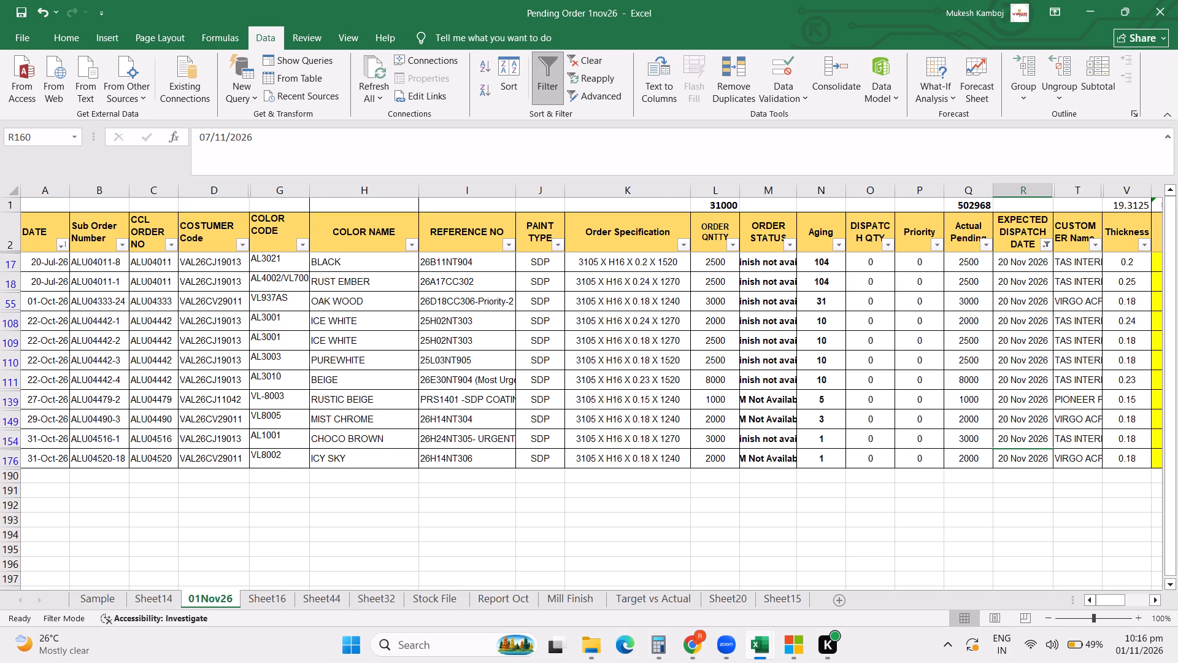
# In ORDER UPDATE, set ALU04442-4's expected dispatch date to 11/19/2026, checking the Sheet14 pending quantities before choosing the date.
pyautogui.click(696, 653)
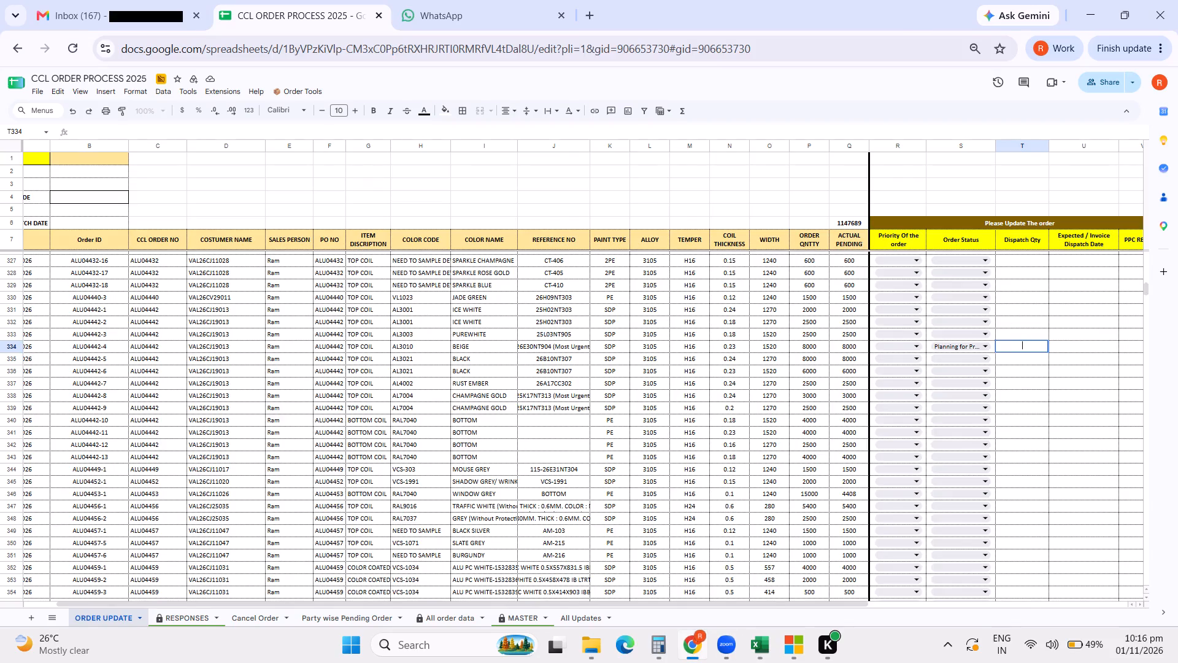
pyautogui.doubleClick(1064, 347)
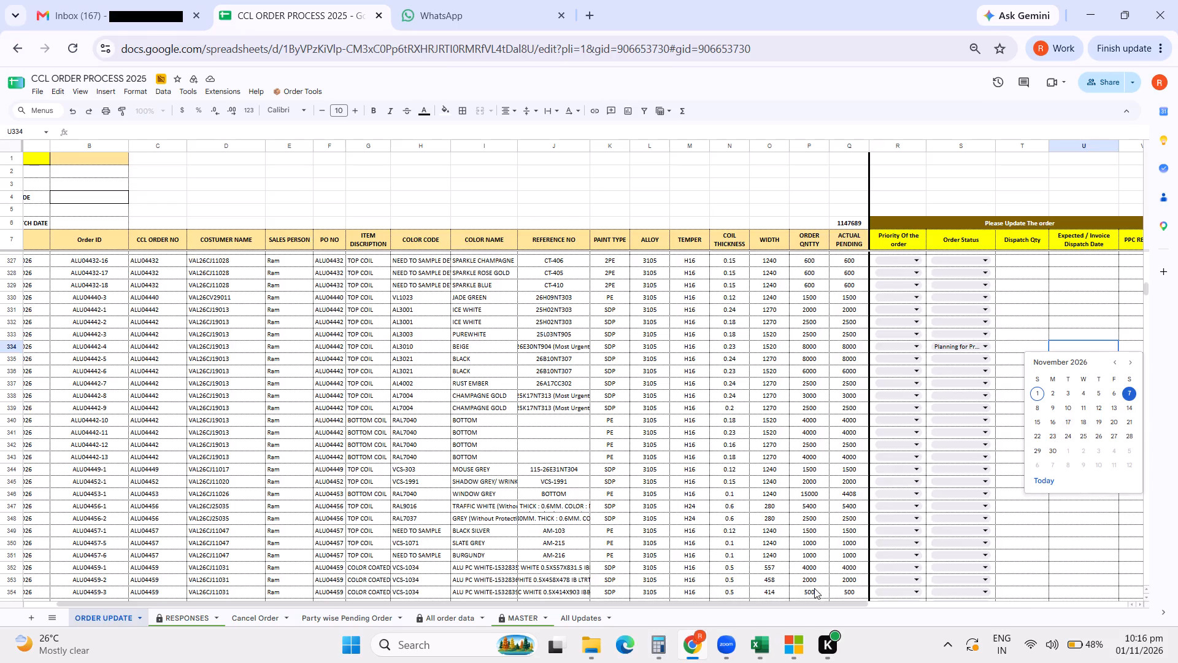
pyautogui.click(759, 650)
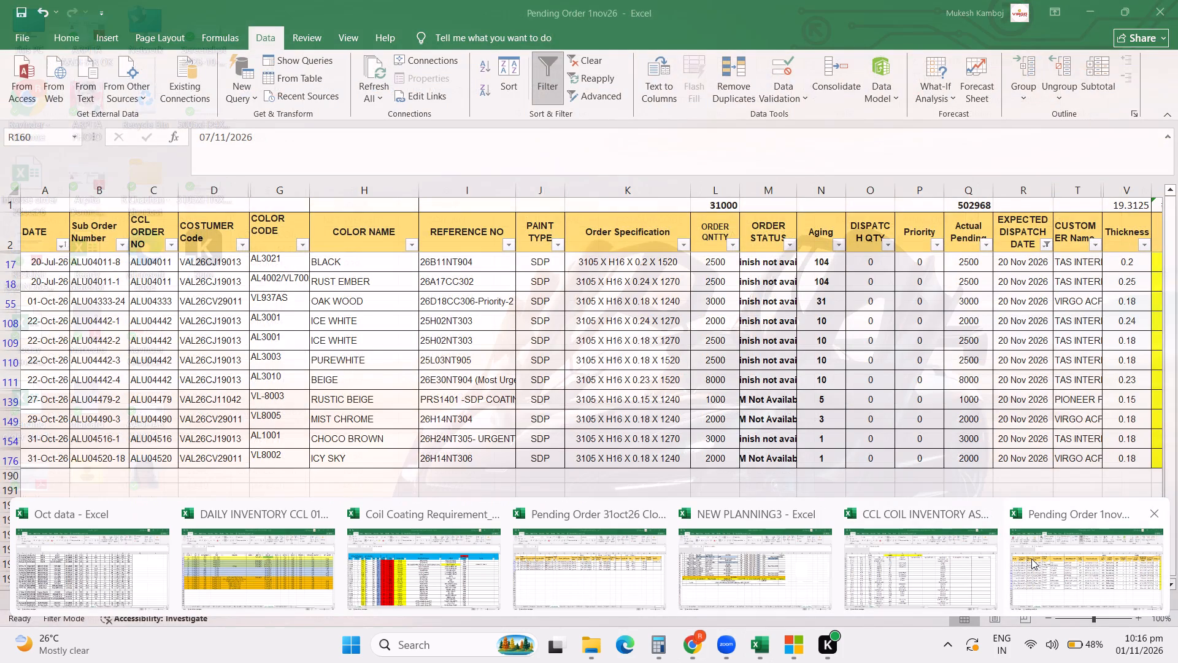
pyautogui.click(1031, 559)
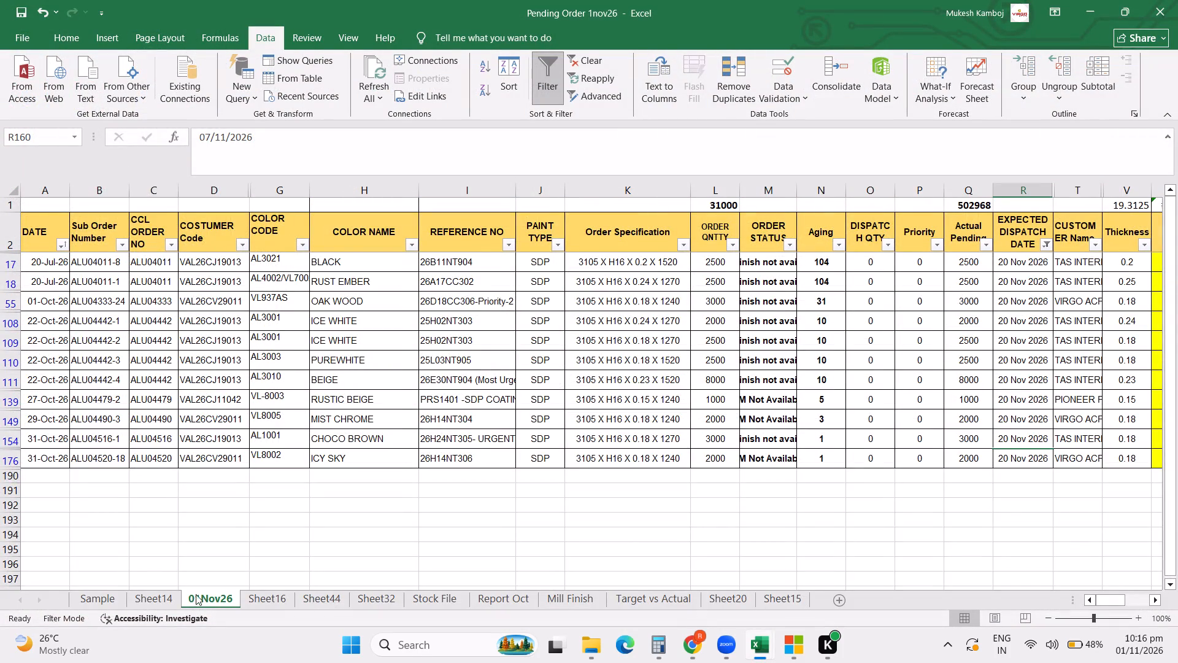
pyautogui.click(164, 595)
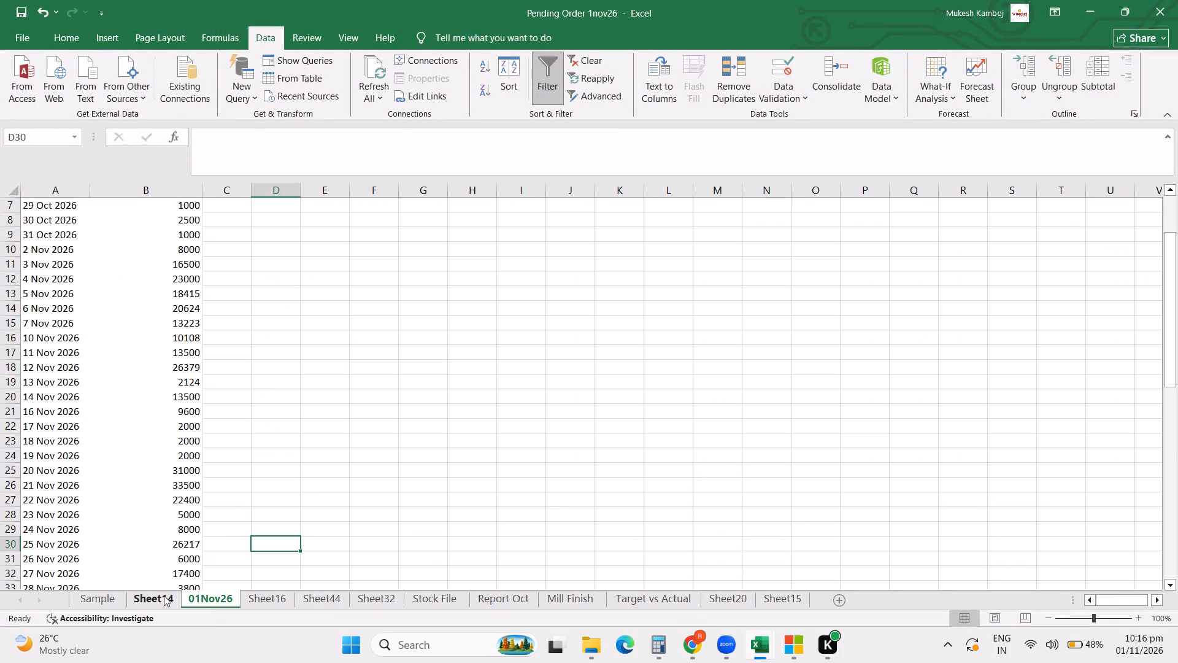
pyautogui.click(690, 647)
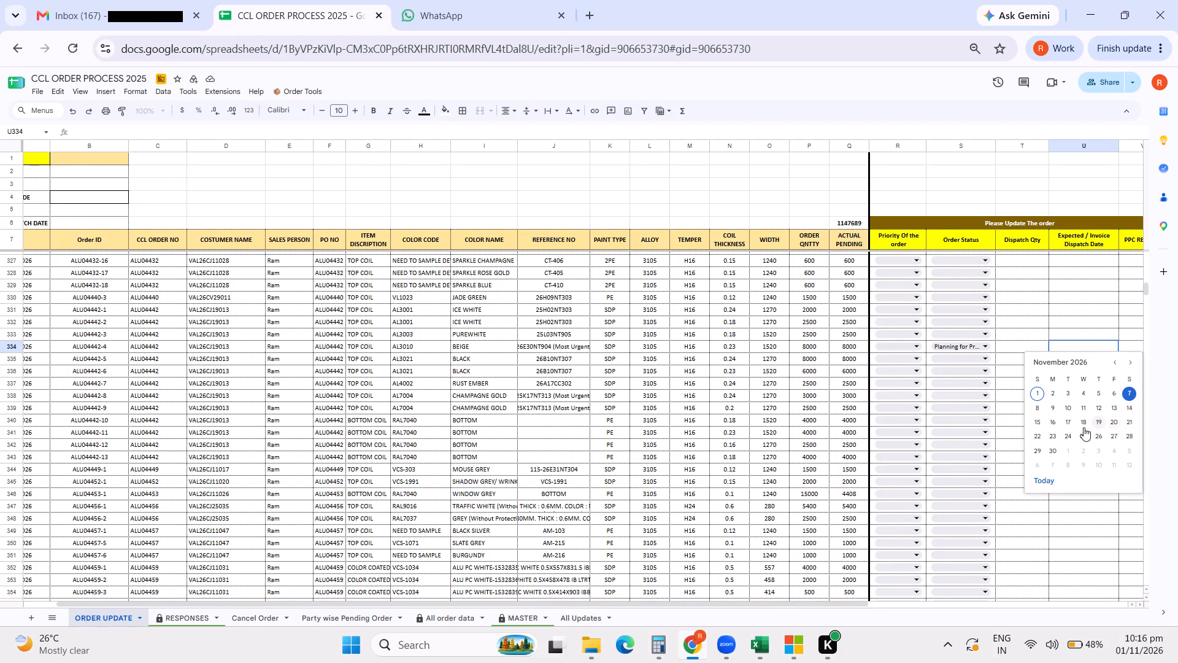
pyautogui.click(1099, 425)
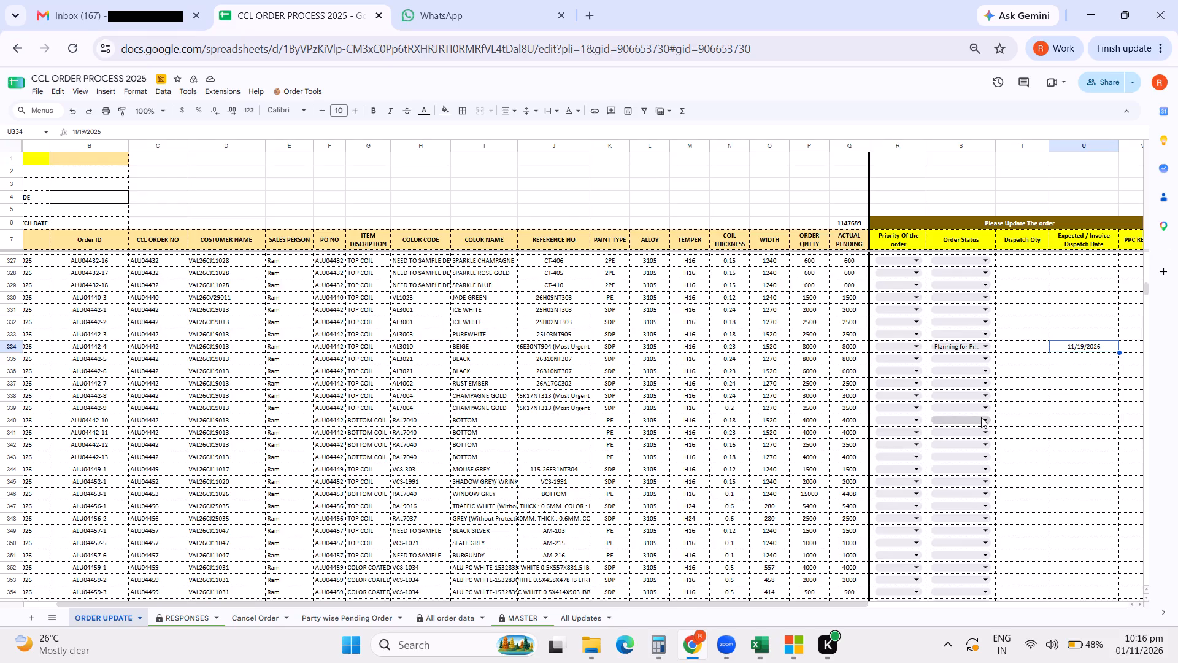
# Set the bottom coil order ALU04442-11 to Planning for Production with expected dispatch date 11/19/2026.
pyautogui.click(974, 433)
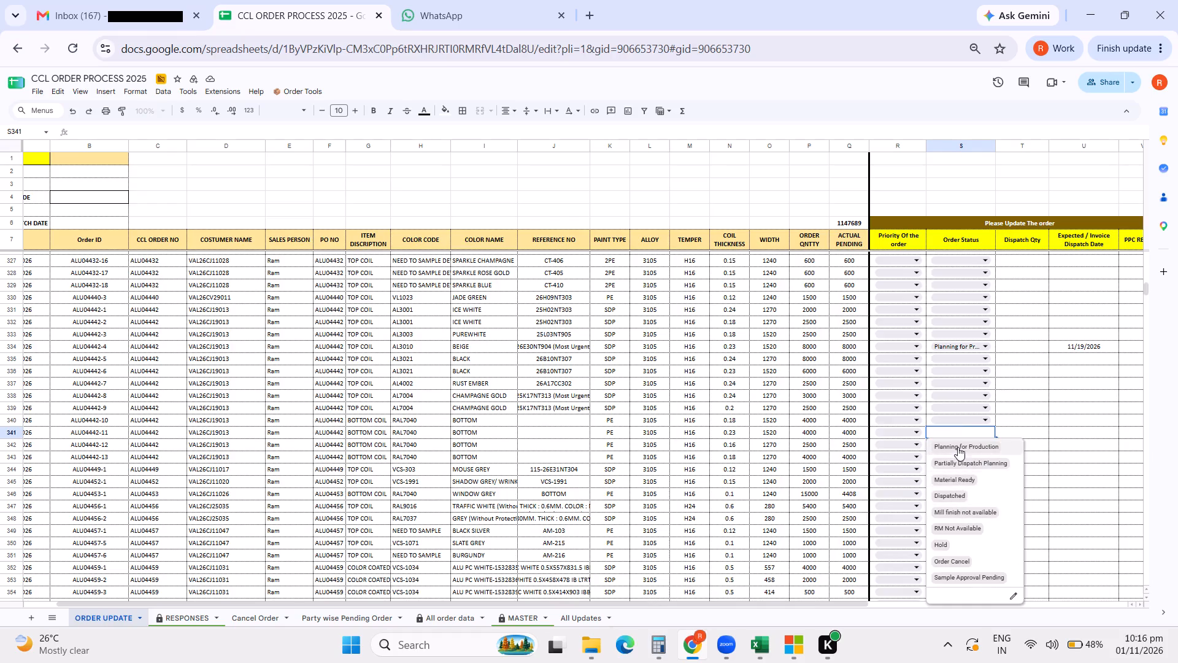
pyautogui.click(958, 447)
pyautogui.doubleClick(1064, 435)
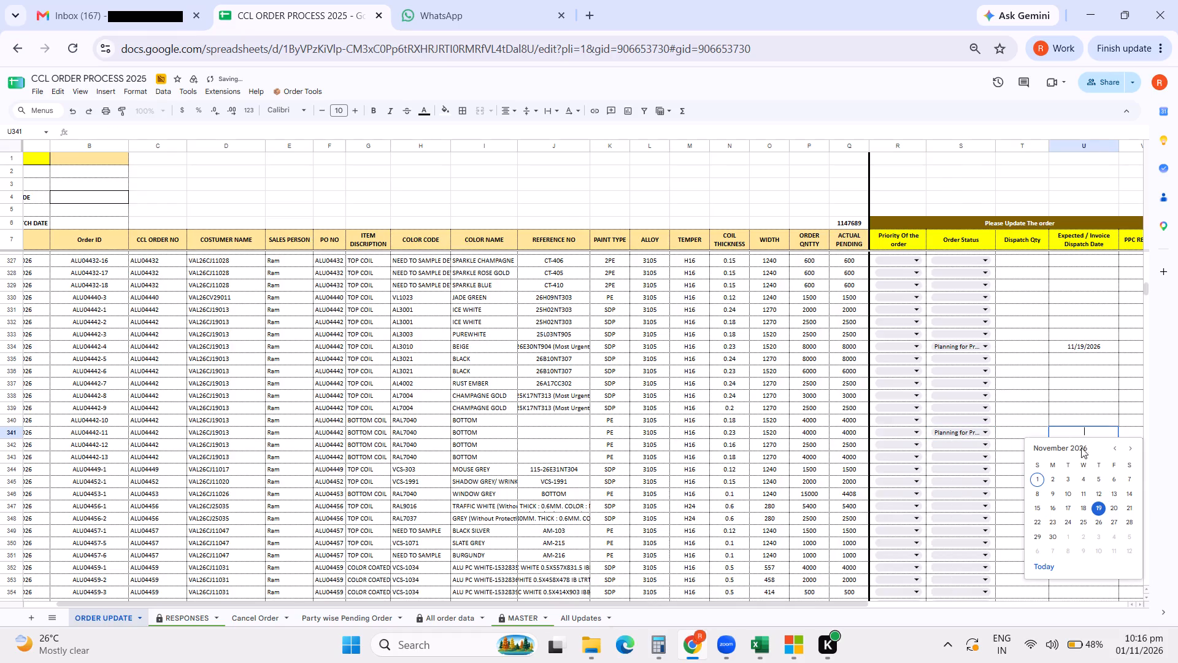
pyautogui.click(1097, 509)
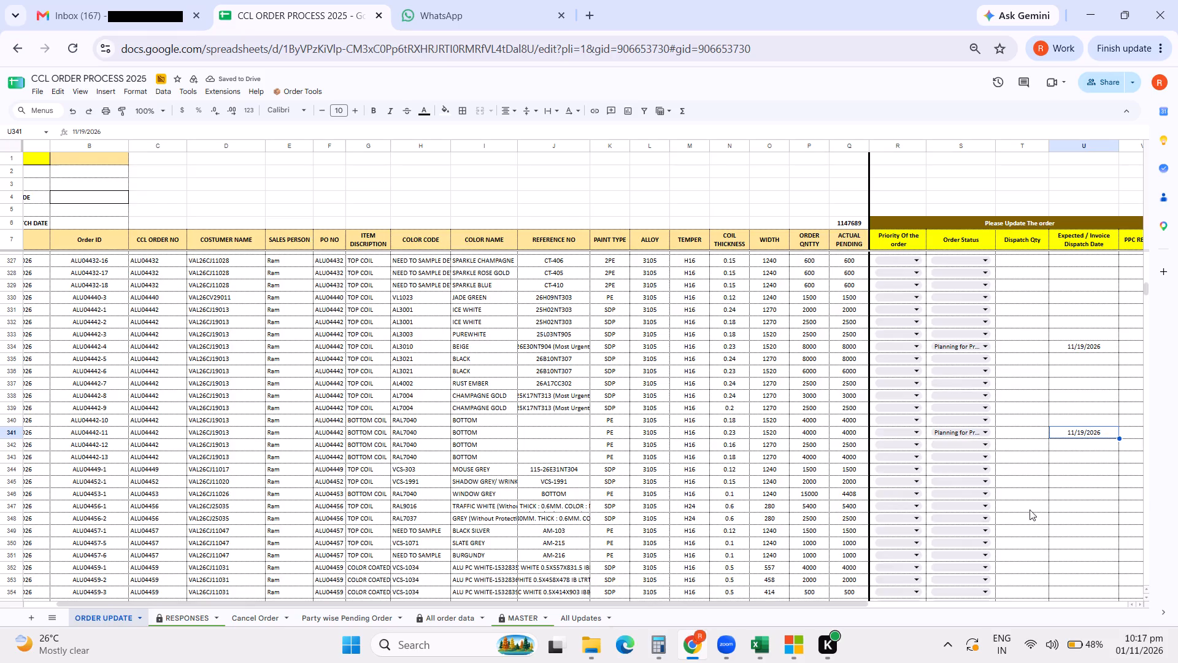
# Switch to the Pending Order 1nov26 workbook in Excel and set ALU04442-4's expected dispatch date to 19/11/2026 in the 01Nov26 sheet.
pyautogui.click(755, 645)
pyautogui.click(1058, 564)
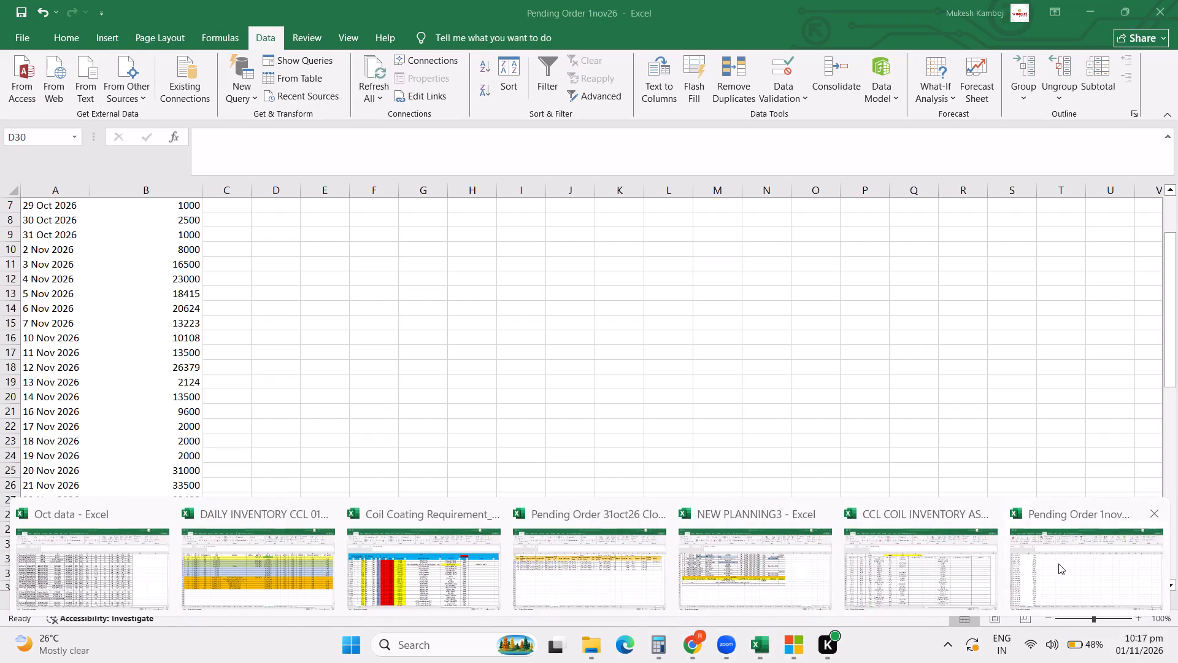
pyautogui.click(204, 597)
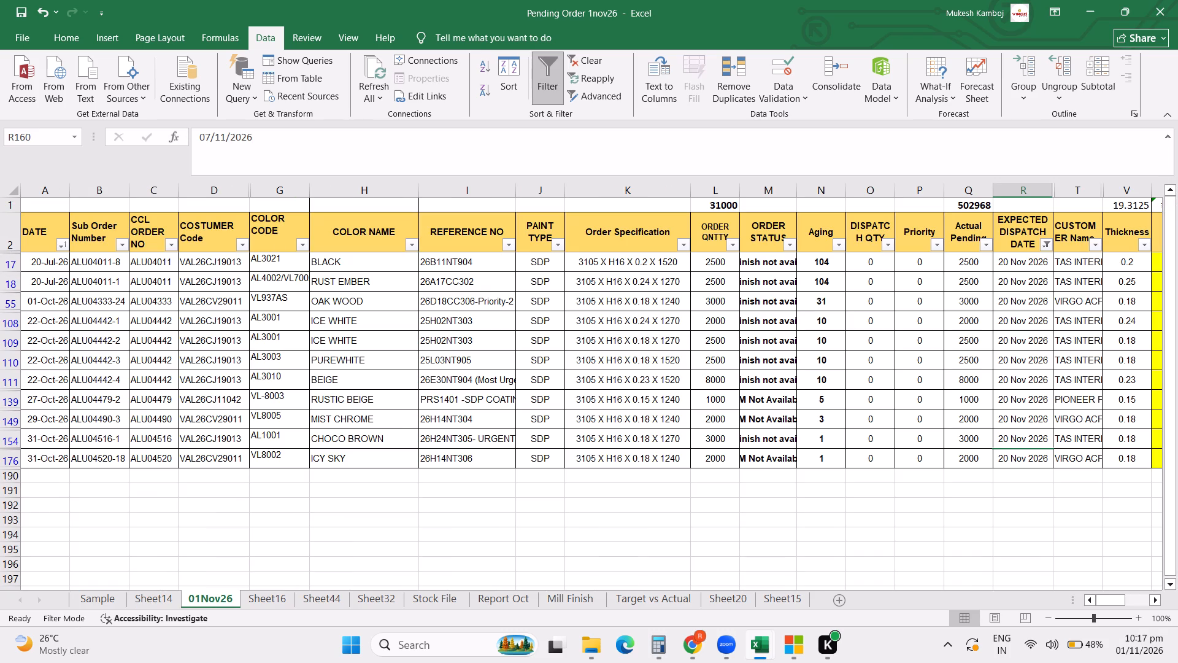
pyautogui.click(1007, 385)
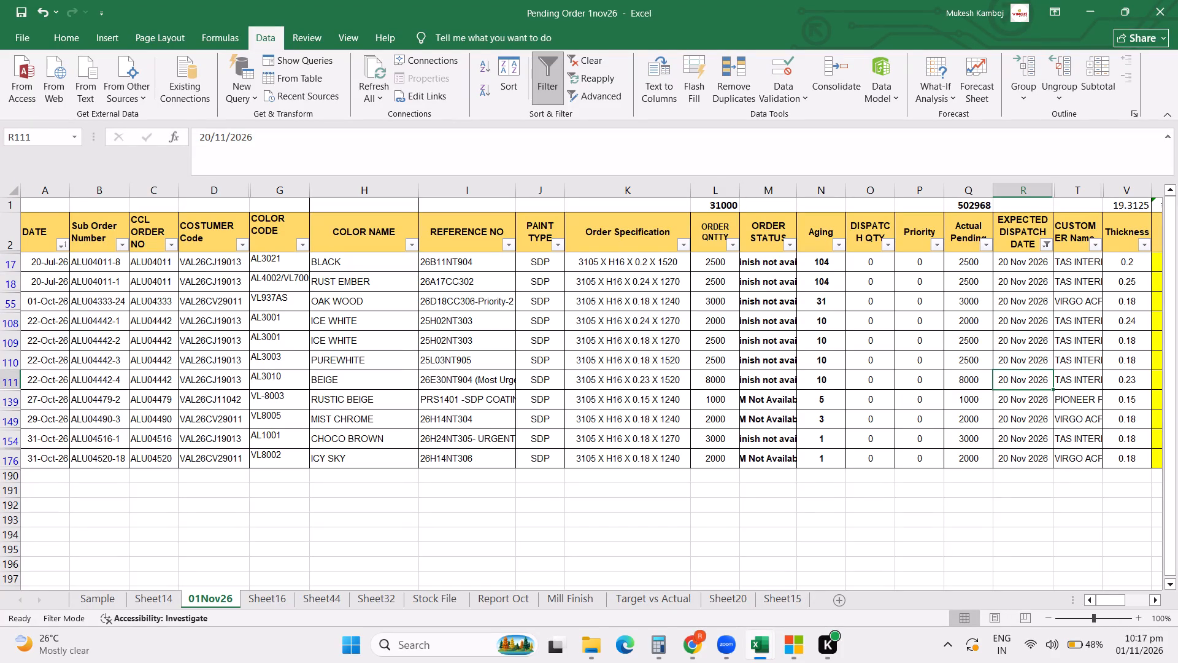
pyautogui.click(209, 133)
pyautogui.press('BackSpace')
pyautogui.press('BackSpace')
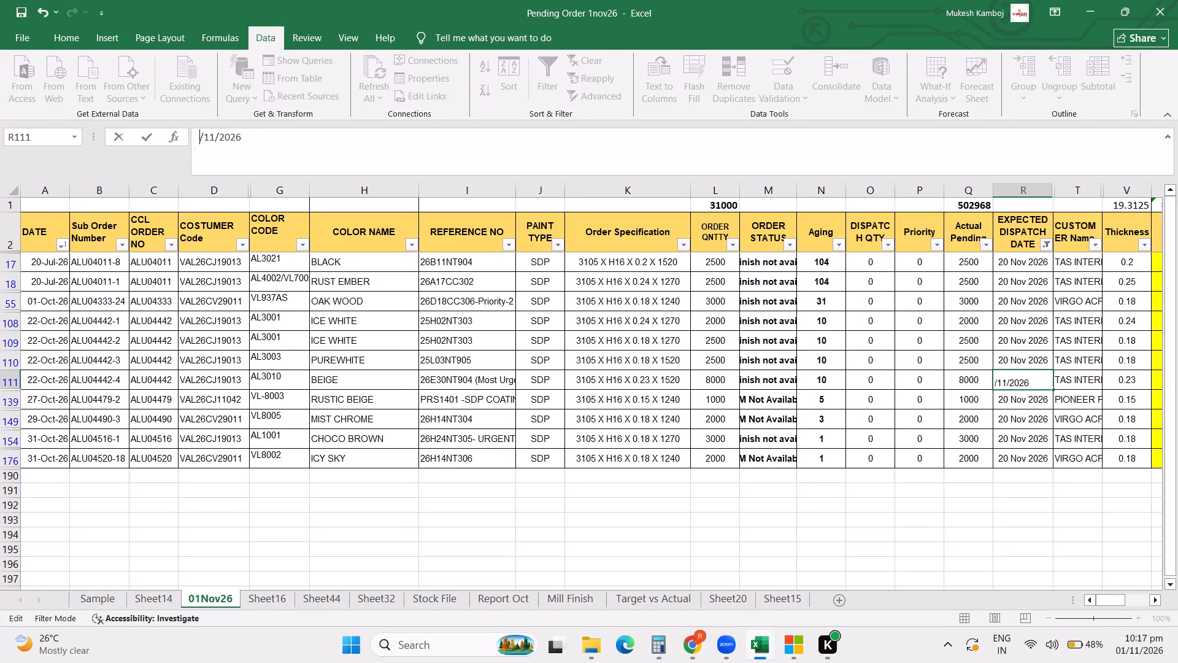
pyautogui.write('19')
pyautogui.press('Return')
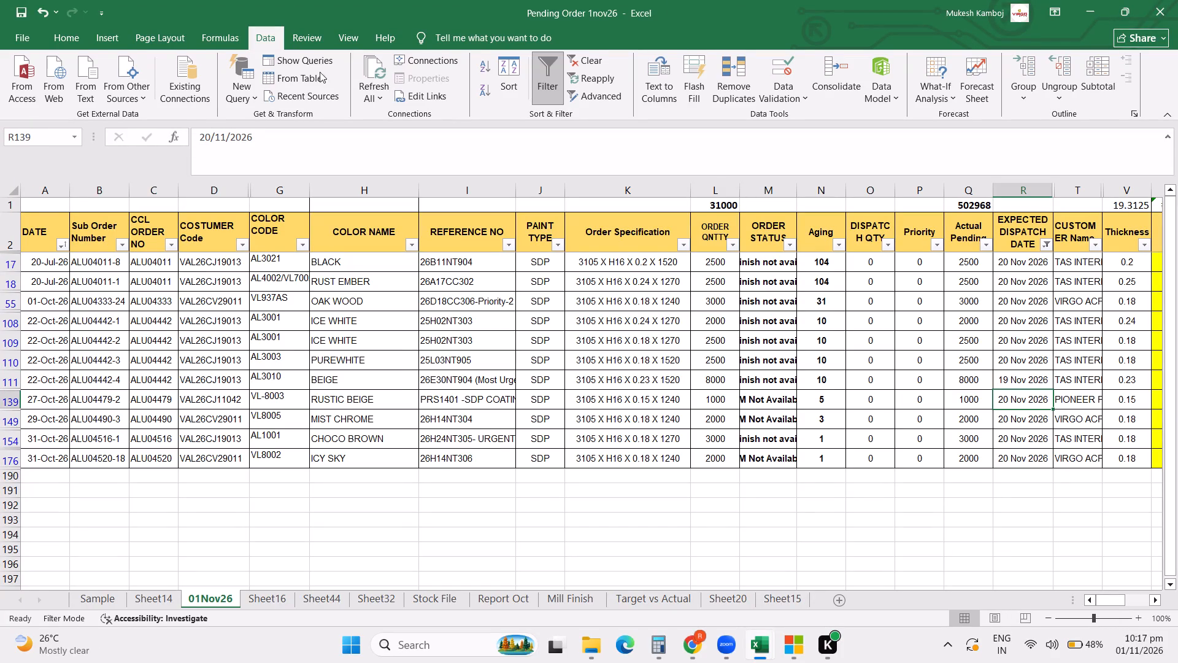
# Reapply the 20 November filter on the expected dispatch date column of the 01Nov26 sheet.
pyautogui.click(1049, 246)
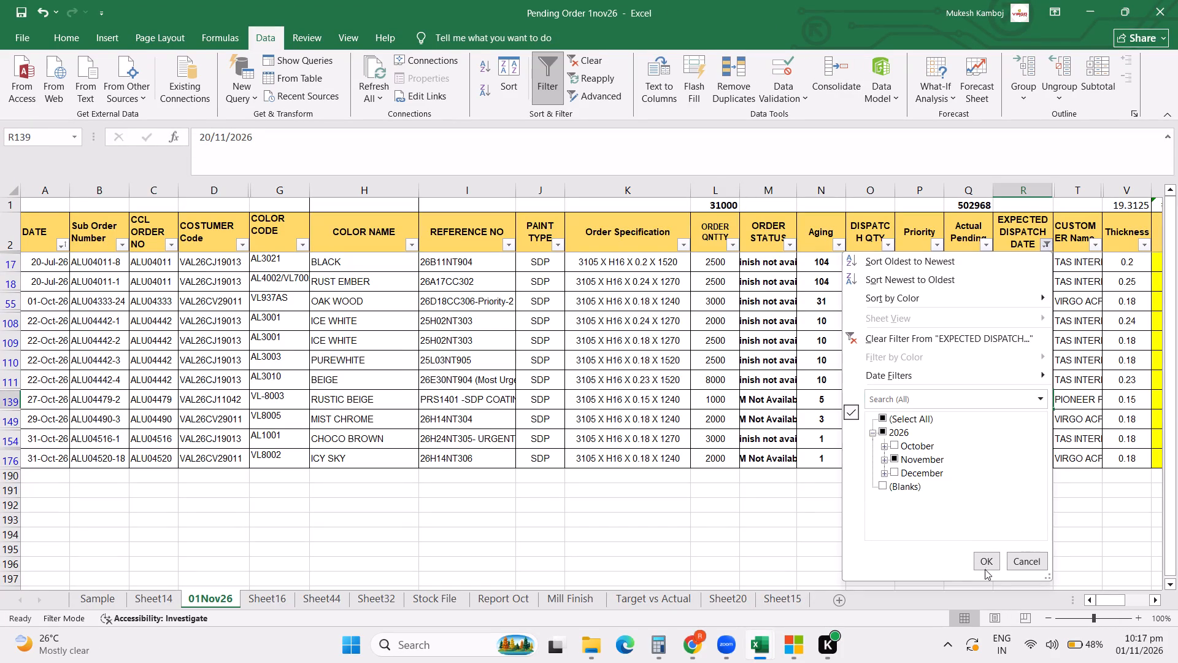
pyautogui.click(978, 559)
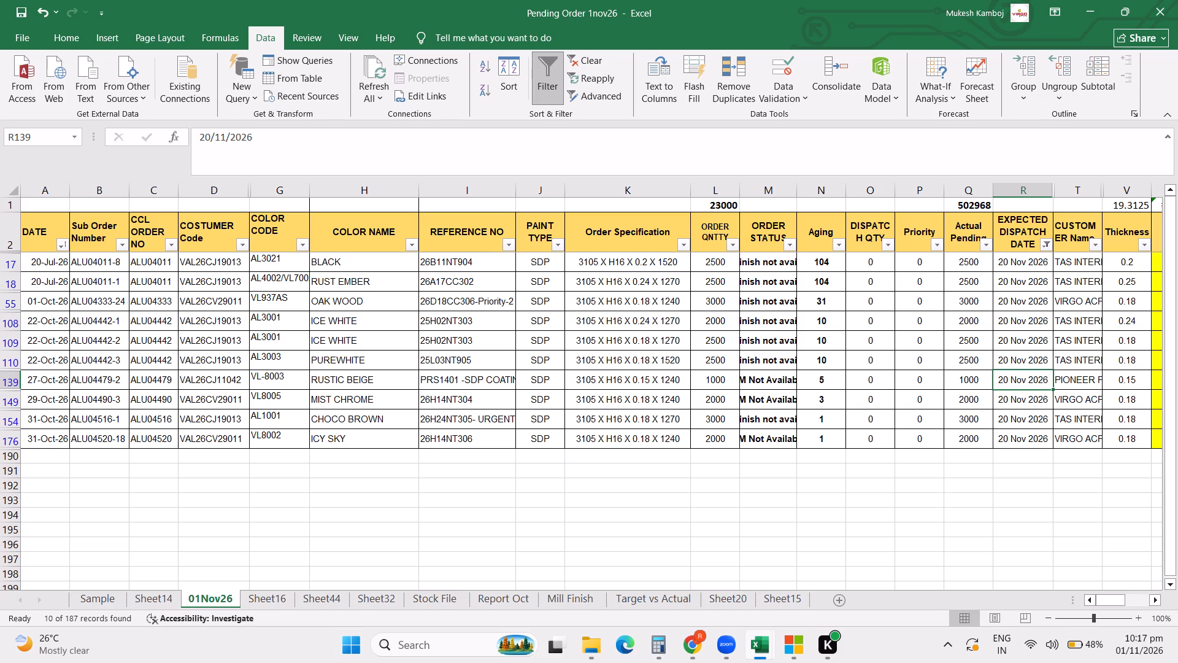
# Switch to the ORDER UPDATE sheet in Chrome and set ALU04442-4's dispatch quantity to 8000.
pyautogui.click(692, 650)
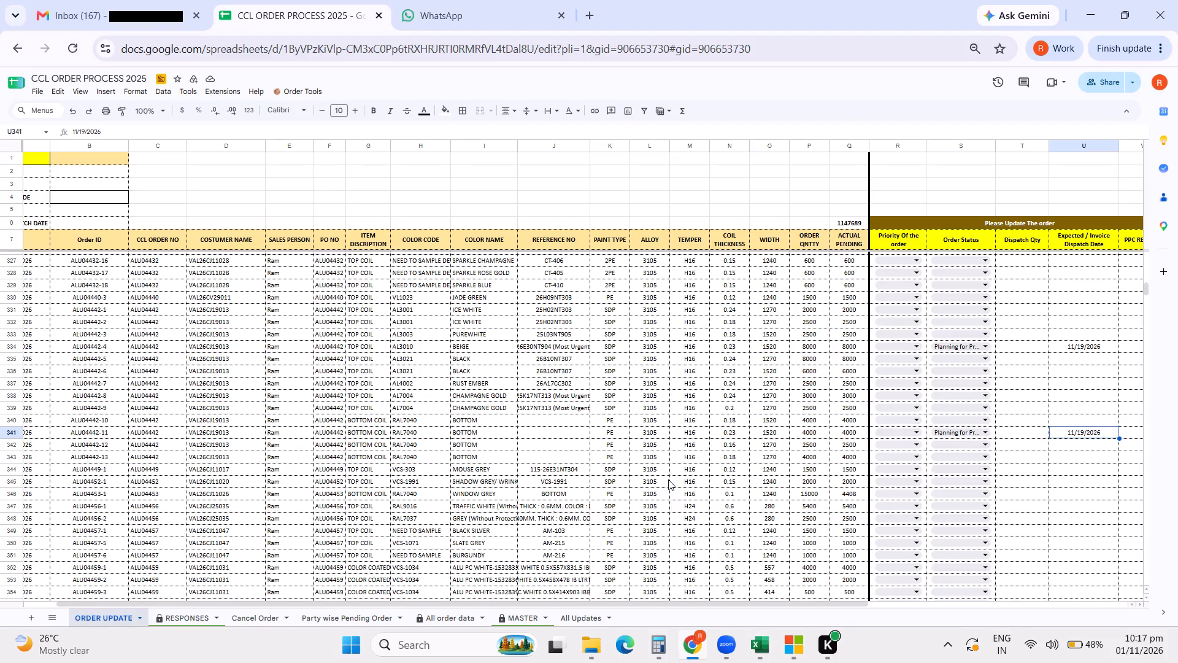
pyautogui.click(1018, 346)
pyautogui.write('8000')
pyautogui.press('Return')
pyautogui.press('Return')
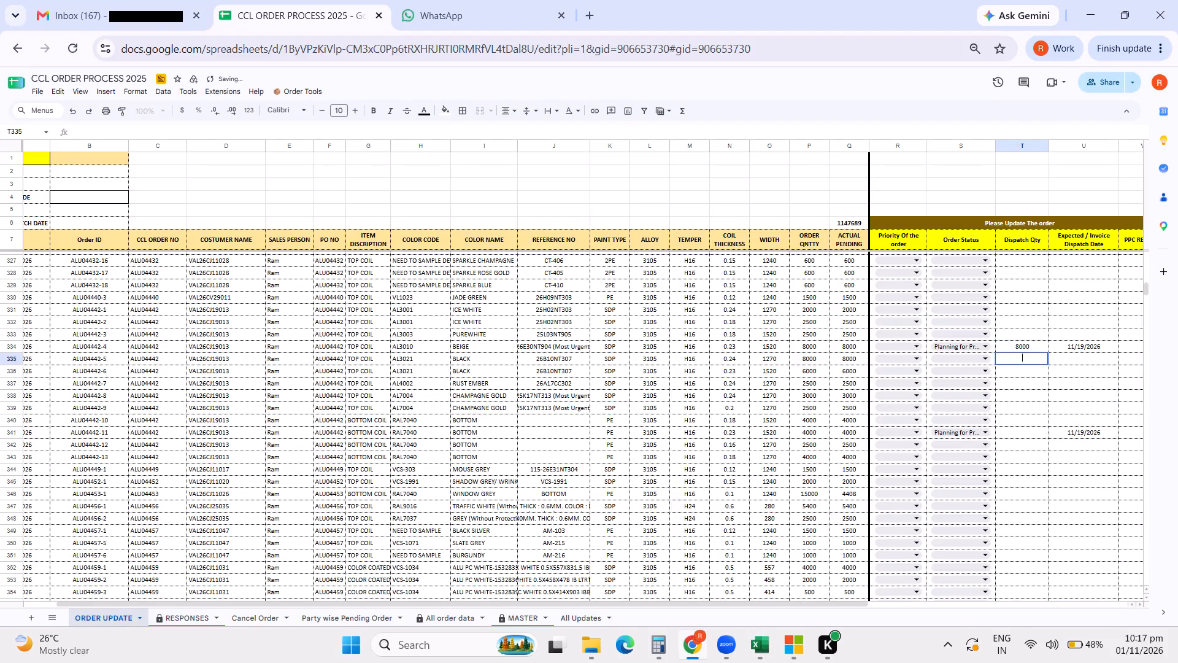
# Clear the expected dispatch date and the order status of the bottom coil order ALU04442-11.
pyautogui.press('Return')
pyautogui.press('Return')
pyautogui.press('Return')
pyautogui.press('Return')
pyautogui.press('Return')
pyautogui.press('Return')
pyautogui.press('Return')
pyautogui.press('Return')
pyautogui.press('Return')
pyautogui.press('Return')
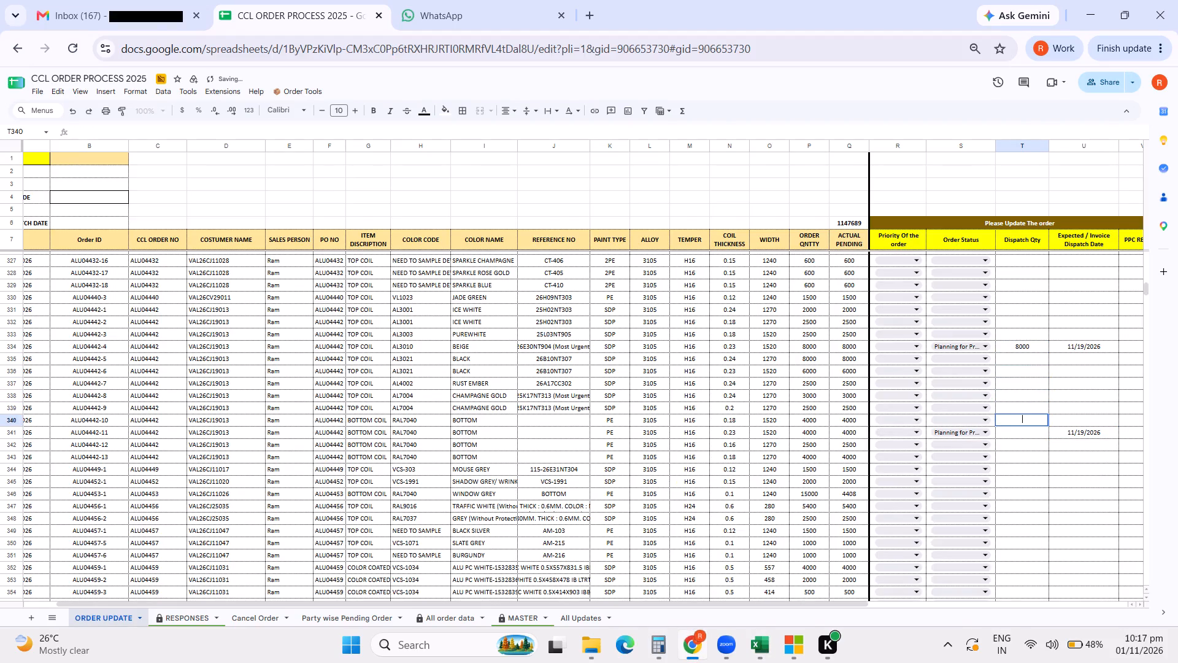
pyautogui.press('Return')
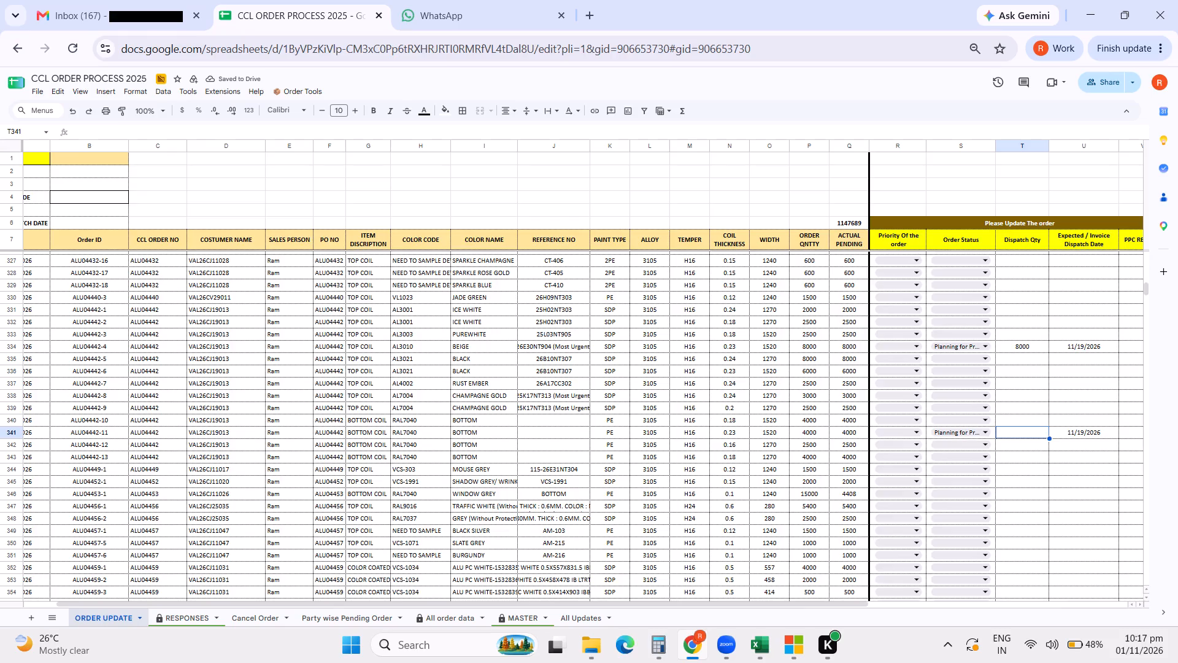
pyautogui.press('Right')
pyautogui.press('Delete')
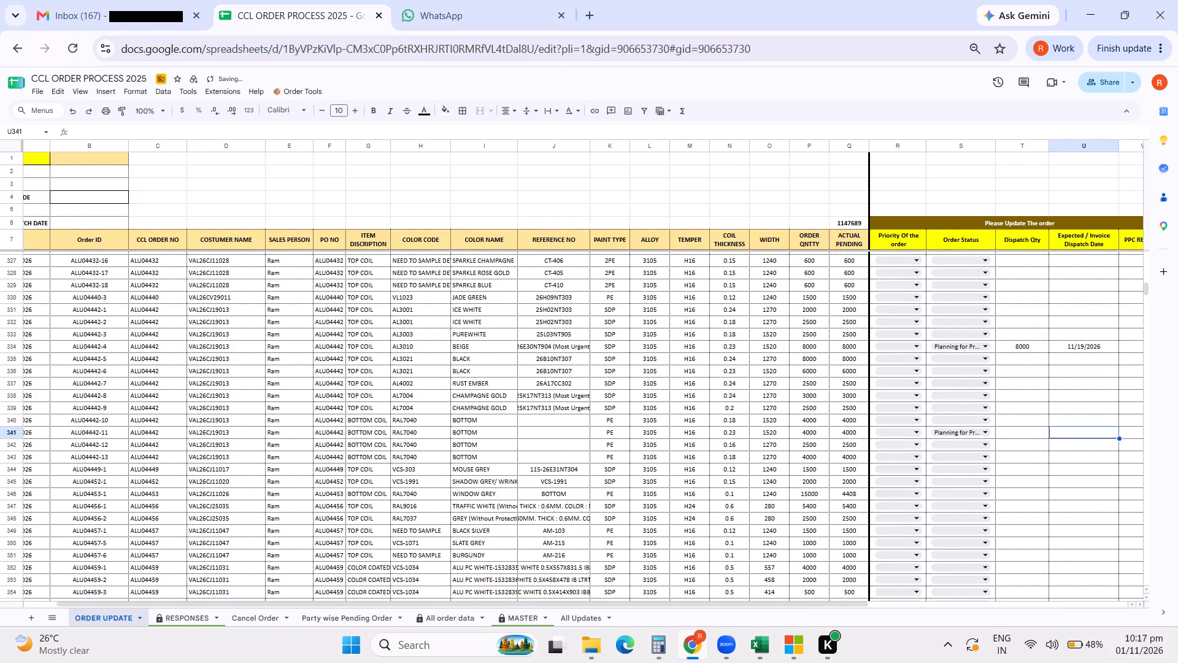
pyautogui.press('Left')
pyautogui.press('Left')
pyautogui.press('Delete')
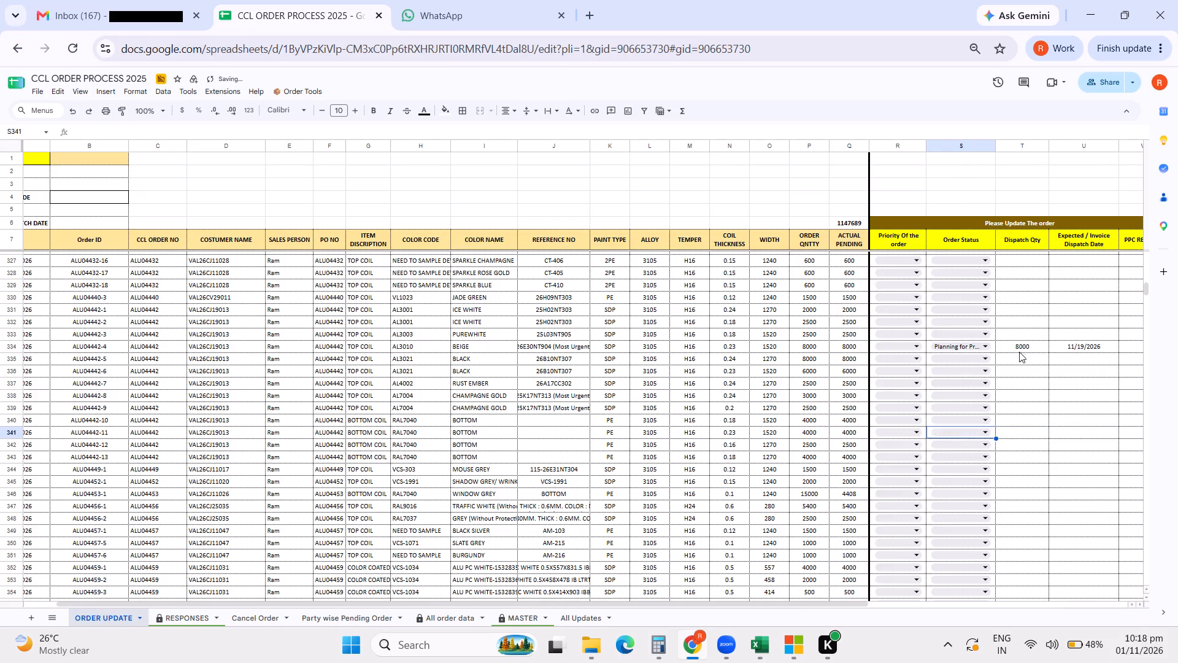
# Look through the remaining ORDER UPDATE rows and the filtered 20 November orders in 01Nov26 for the next order to reschedule.
pyautogui.scroll(-6, 730, 425)
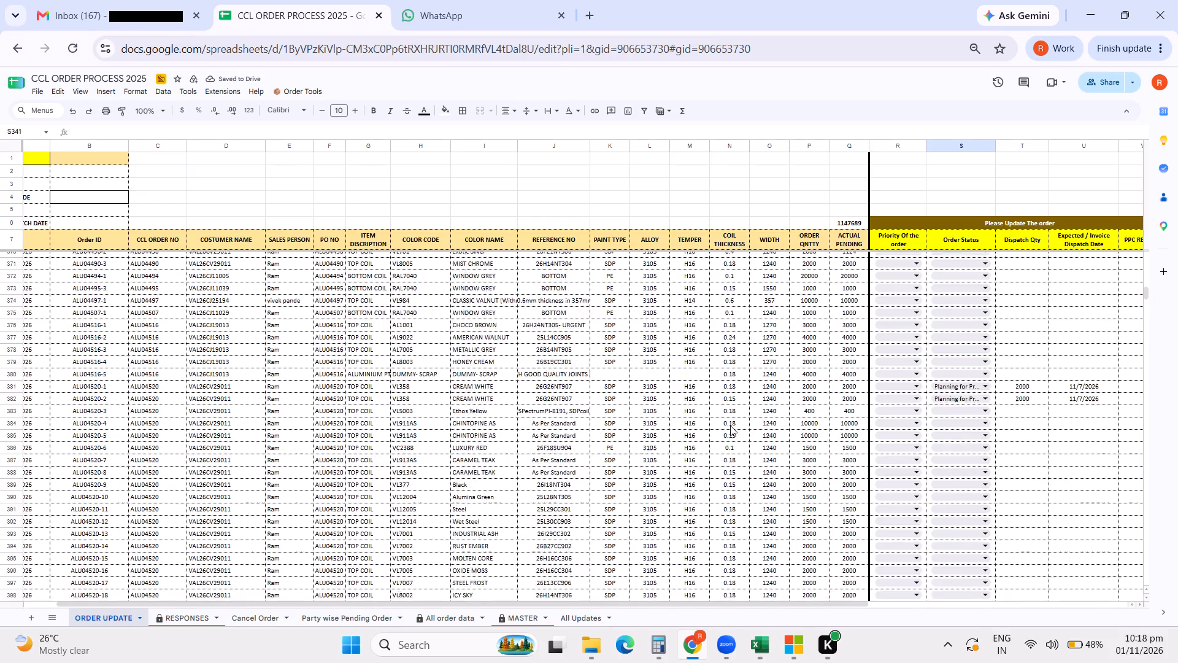
pyautogui.scroll(-4, 730, 425)
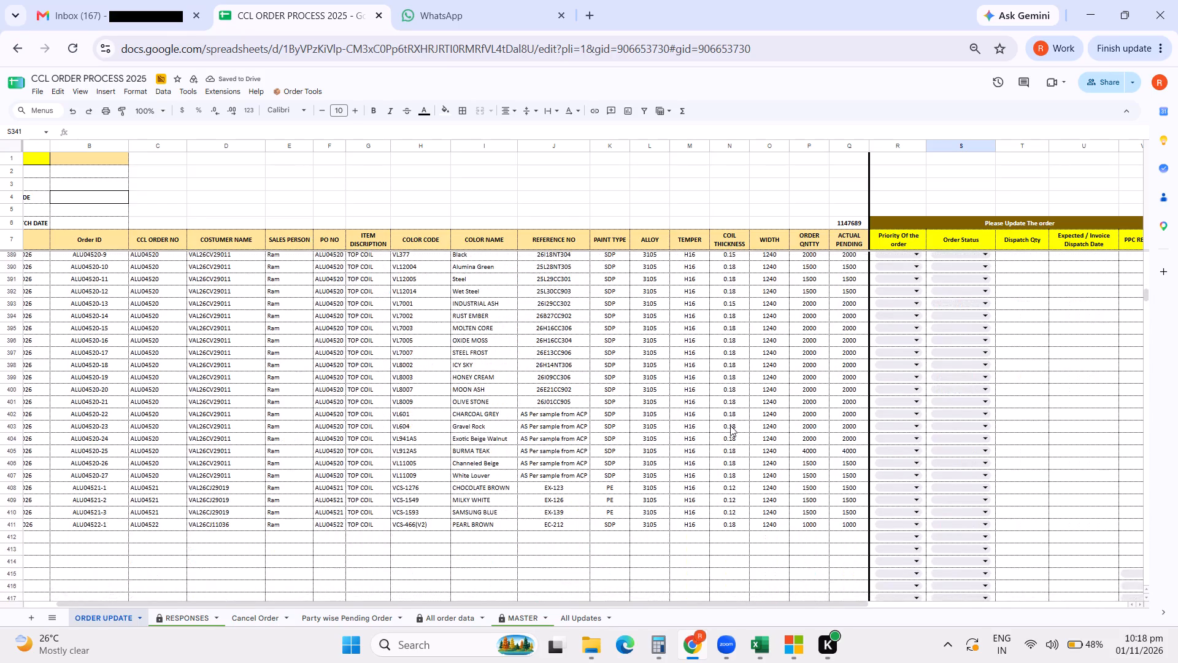
pyautogui.click(752, 648)
pyautogui.click(1046, 571)
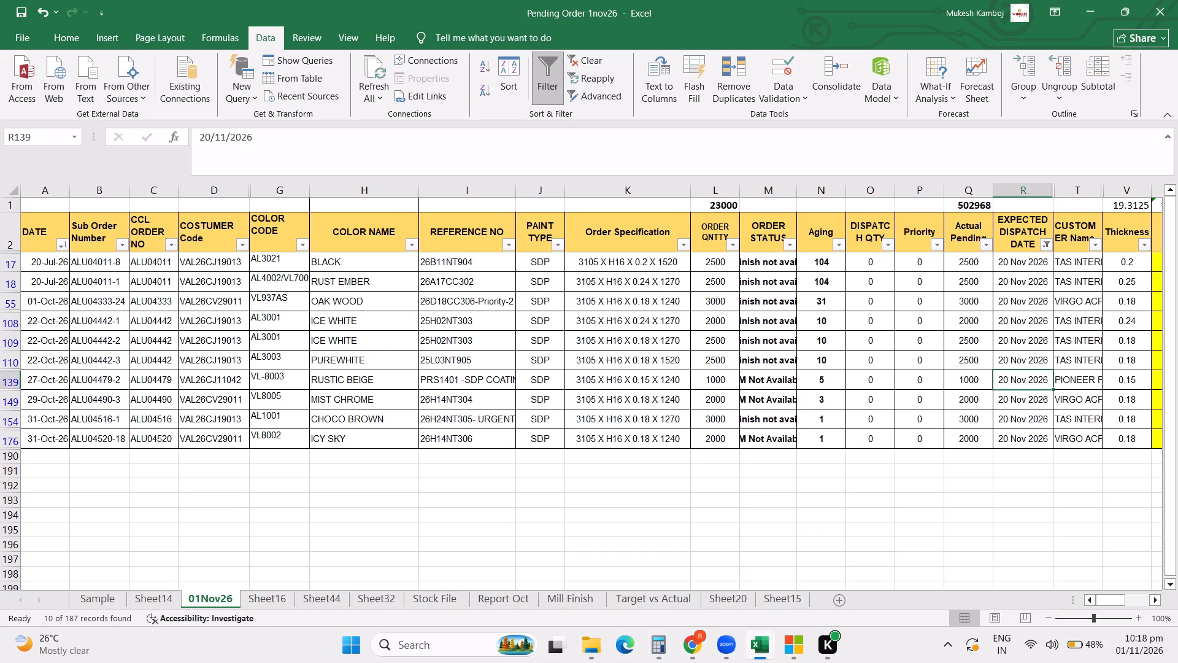
pyautogui.click(762, 648)
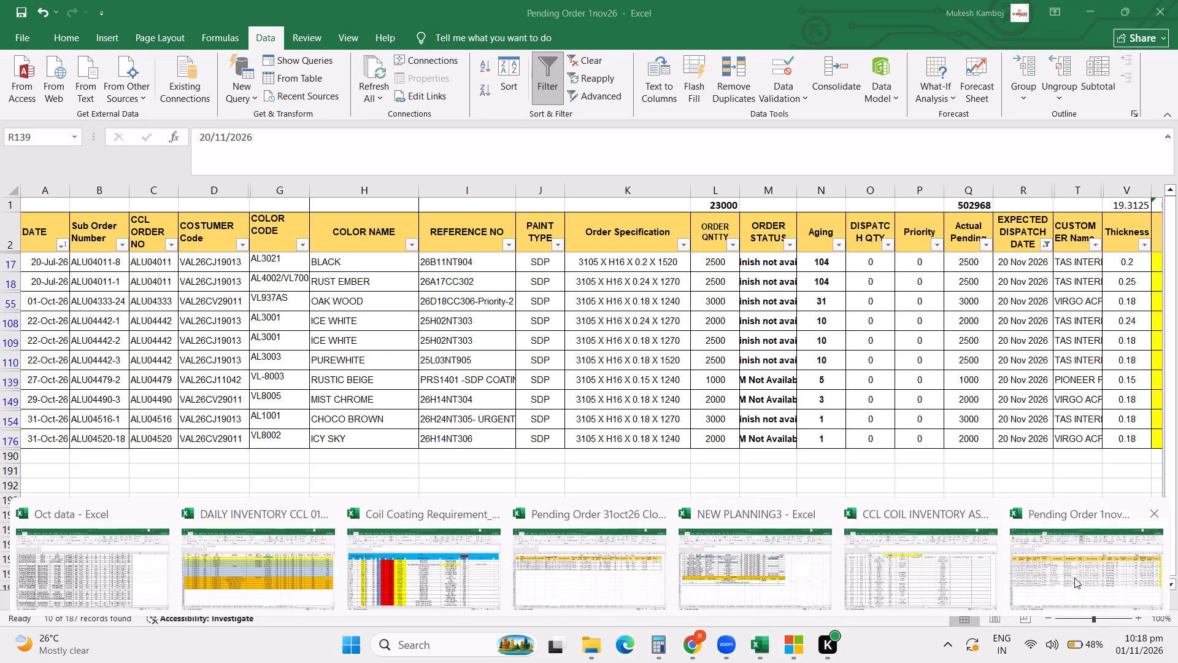
pyautogui.click(1074, 578)
# In ORDER UPDATE, set ALU04516-1 to Mill finish not available with dispatch quantity 3000 and expected dispatch date 11/19/2026.
pyautogui.click(686, 649)
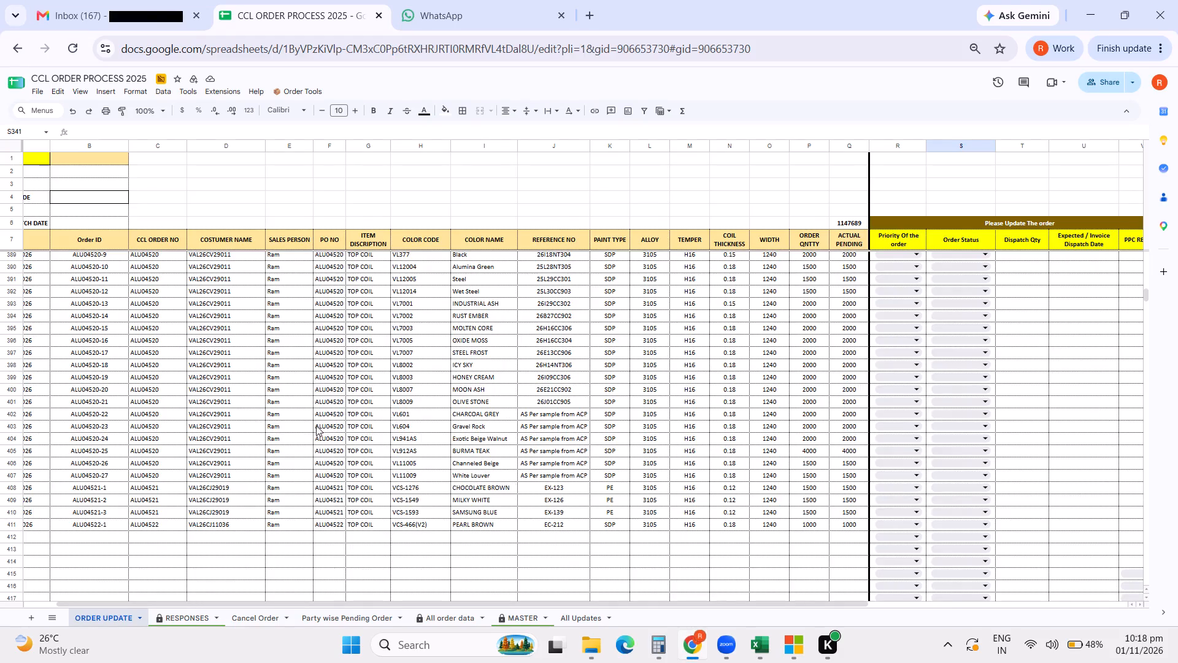
pyautogui.scroll(2, 316, 425)
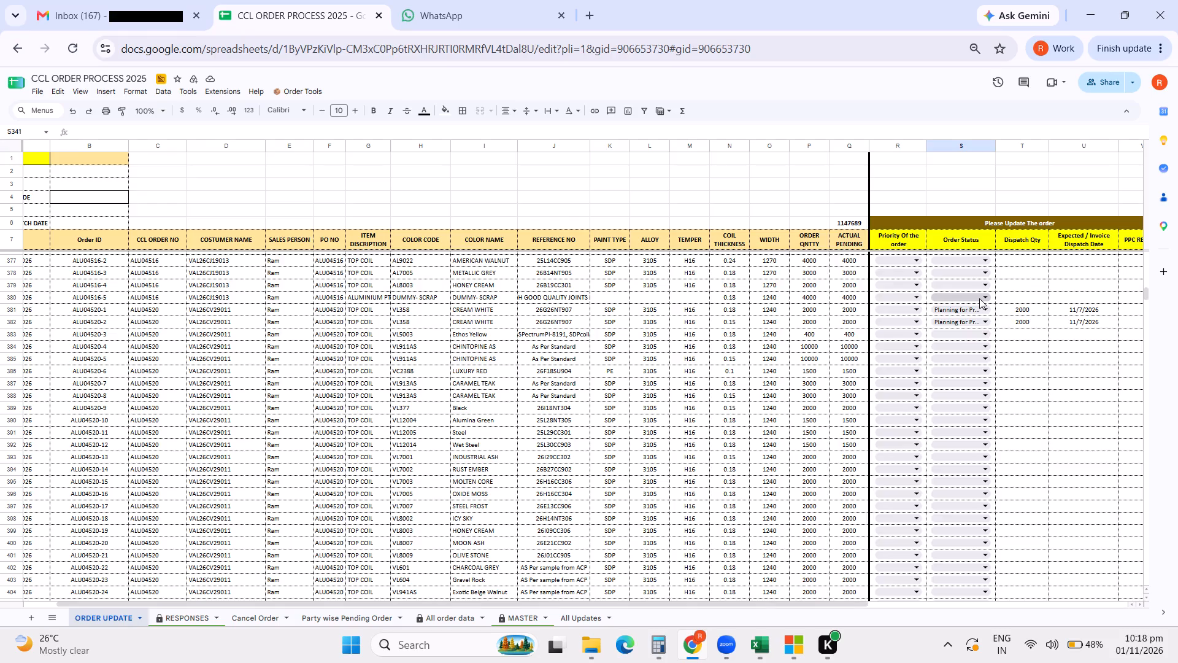
pyautogui.scroll(1, 979, 298)
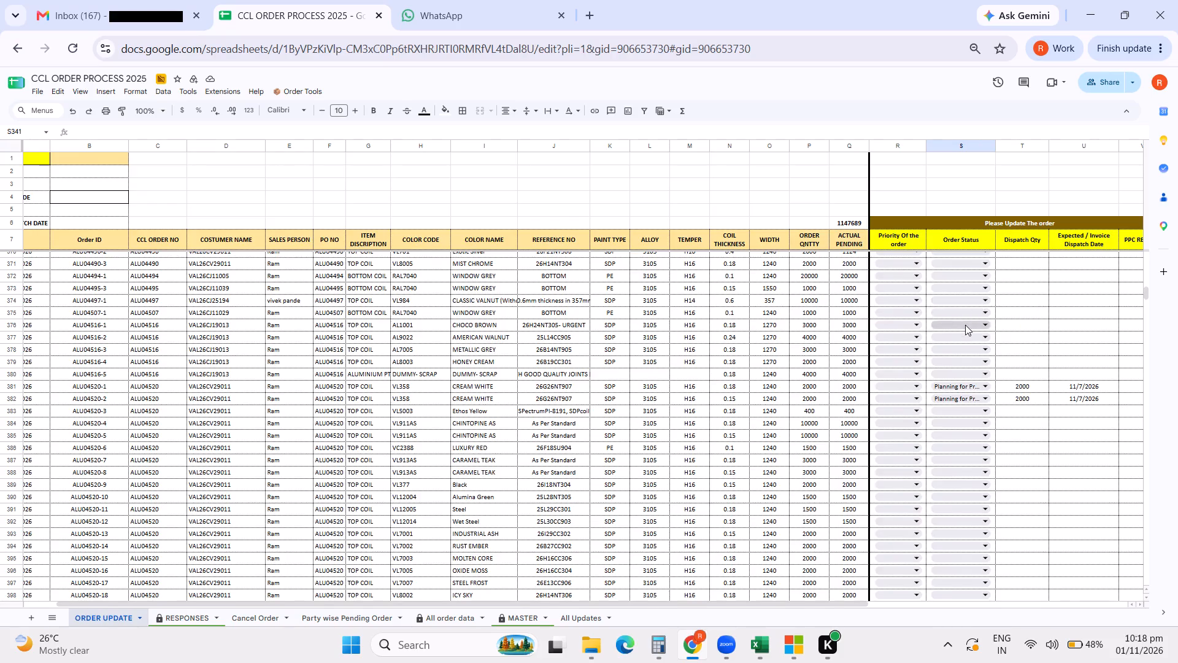
pyautogui.click(965, 325)
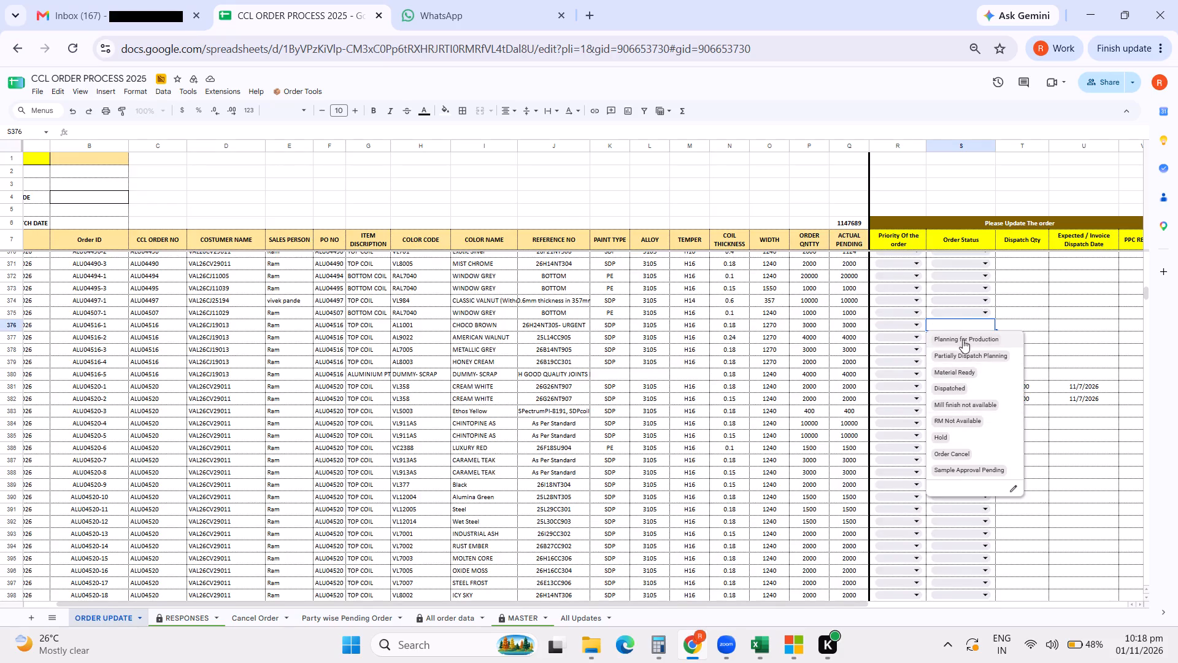
pyautogui.click(966, 405)
pyautogui.click(1009, 325)
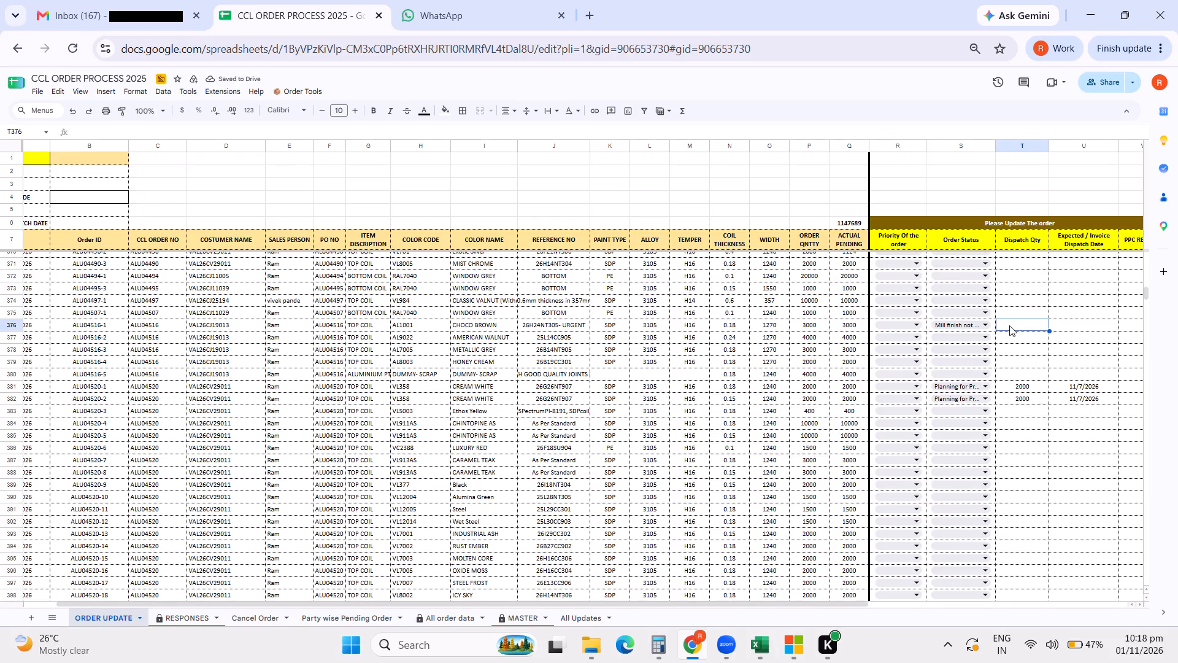
pyautogui.doubleClick(1009, 325)
pyautogui.write('3000')
pyautogui.press('Return')
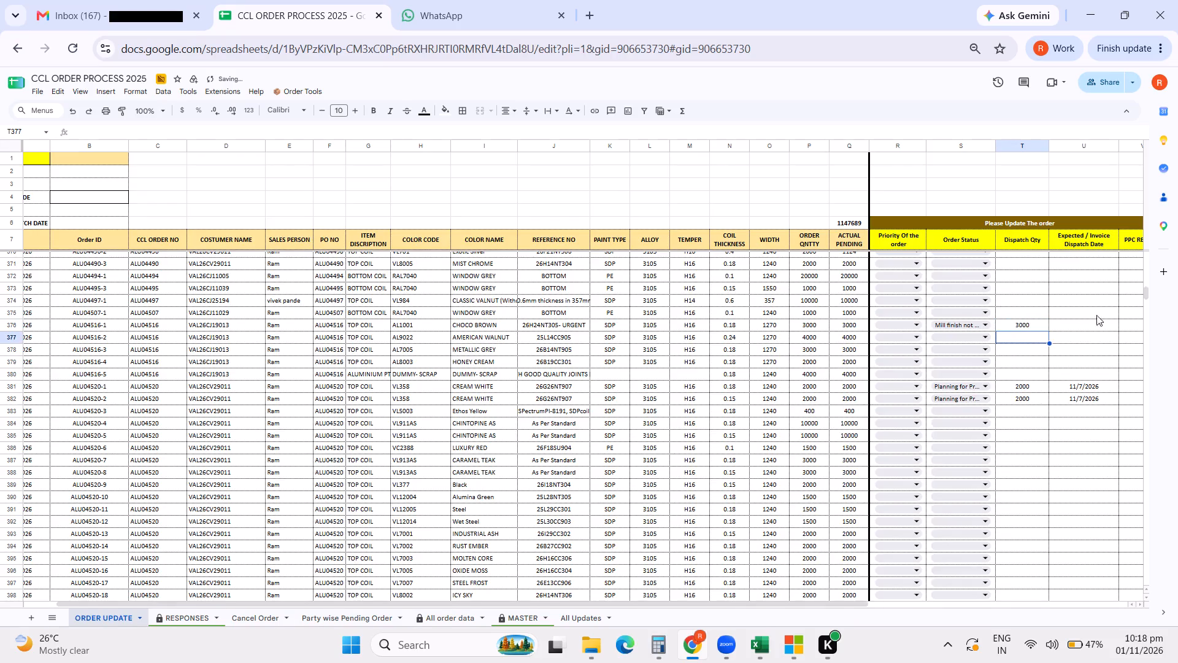
pyautogui.doubleClick(1091, 323)
pyautogui.click(1098, 404)
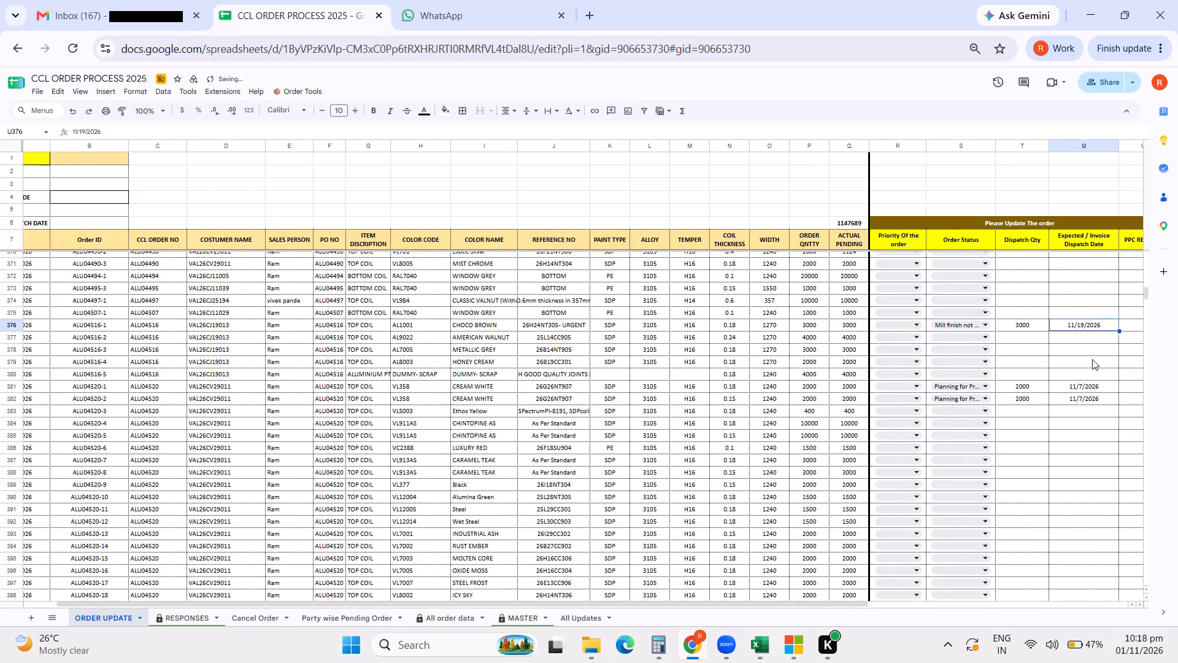
# In the Pending Order 1nov26 workbook, set ALU04516-1's expected dispatch date to 19/11/2026 in 01Nov26 and reapply the 20 November filter.
pyautogui.click(753, 653)
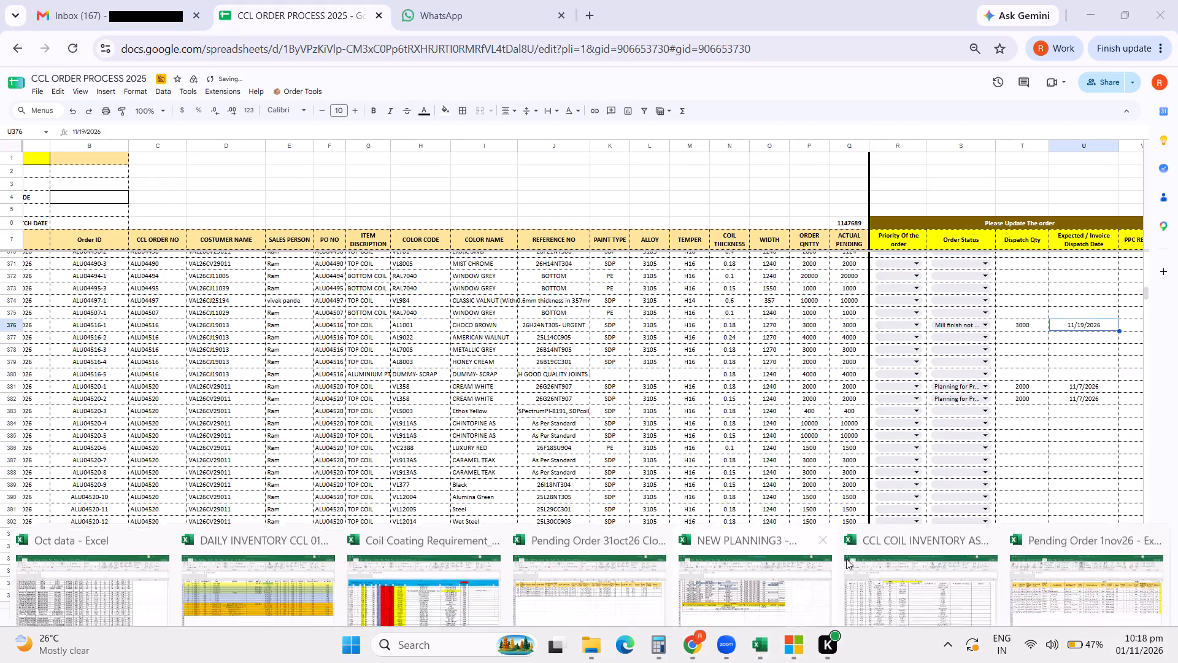
pyautogui.click(1049, 560)
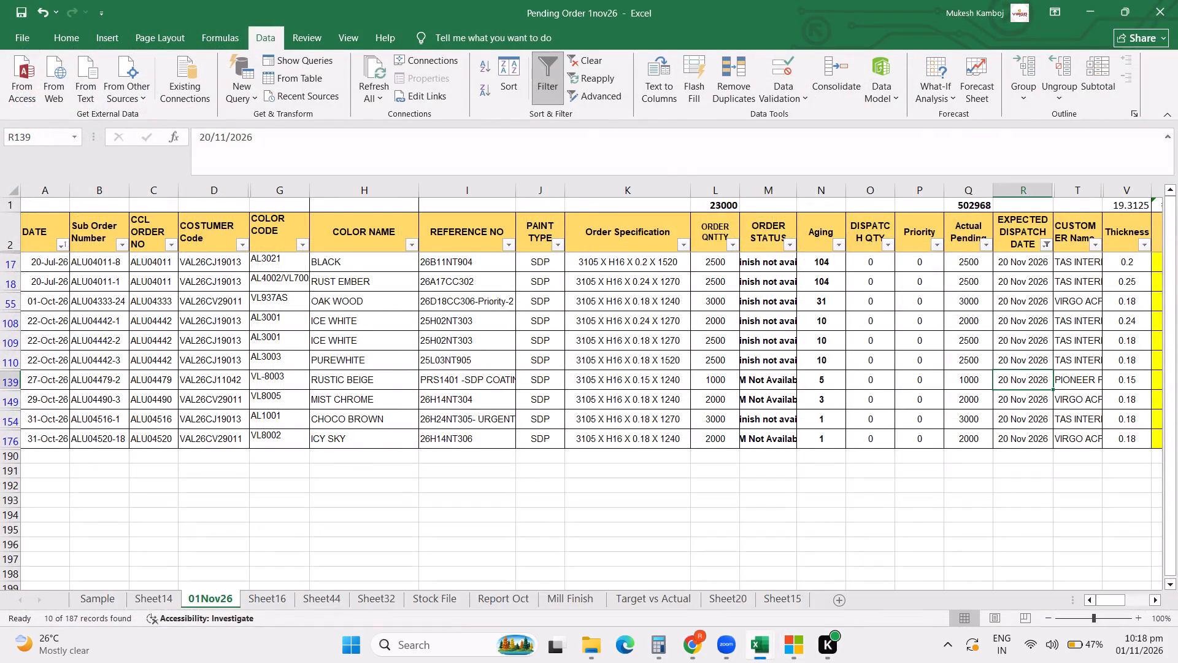
pyautogui.click(1017, 421)
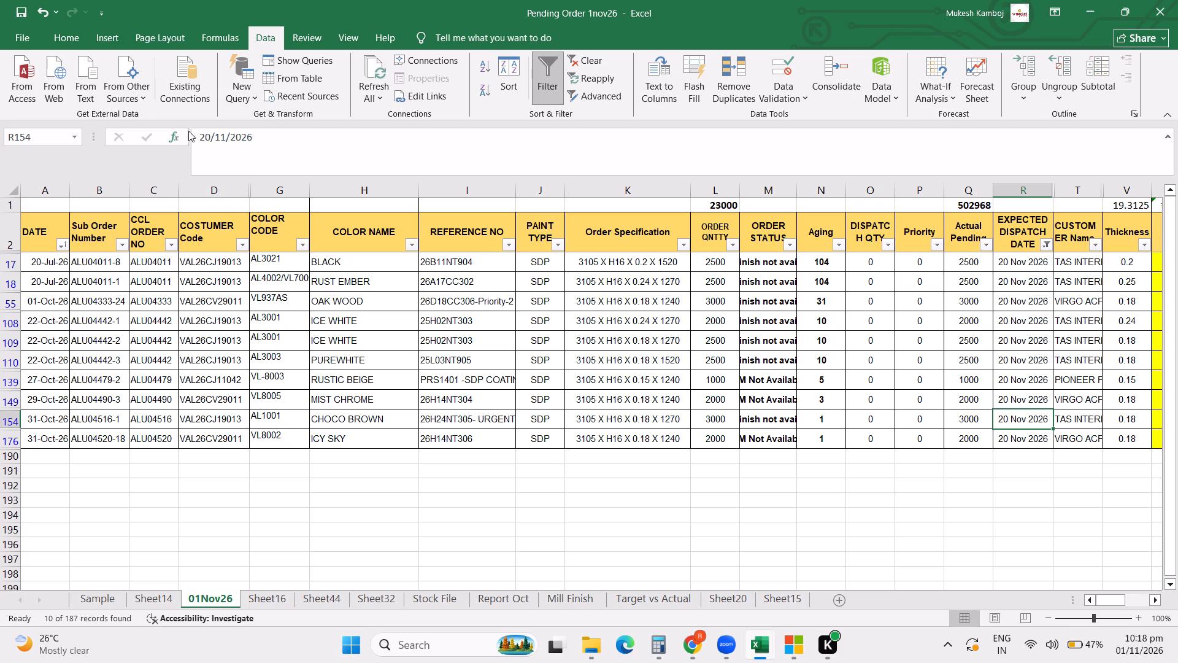
pyautogui.click(210, 136)
pyautogui.press('BackSpace')
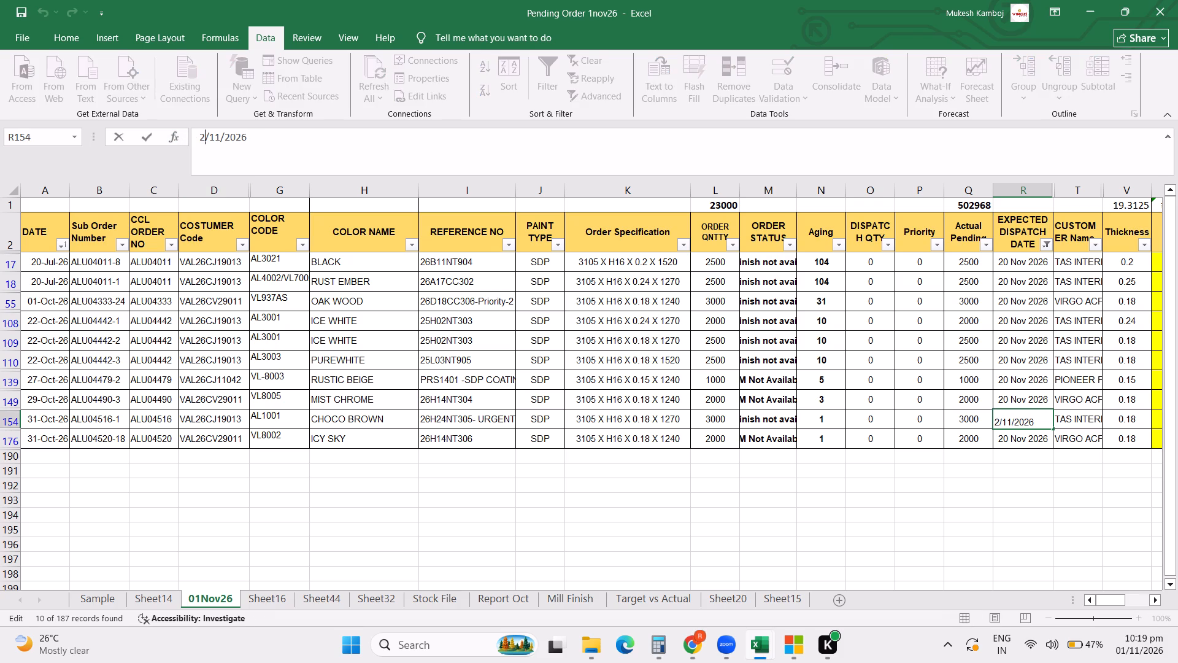
pyautogui.press('BackSpace')
pyautogui.write('19')
pyautogui.press('Return')
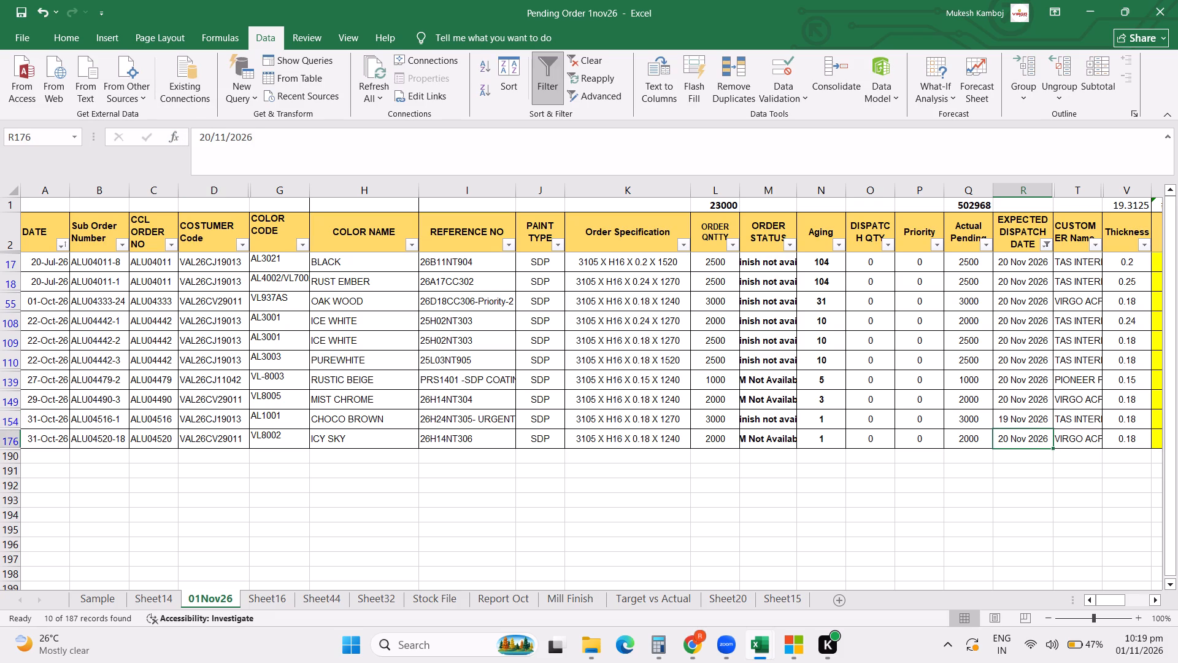
pyautogui.click(1042, 244)
pyautogui.click(995, 559)
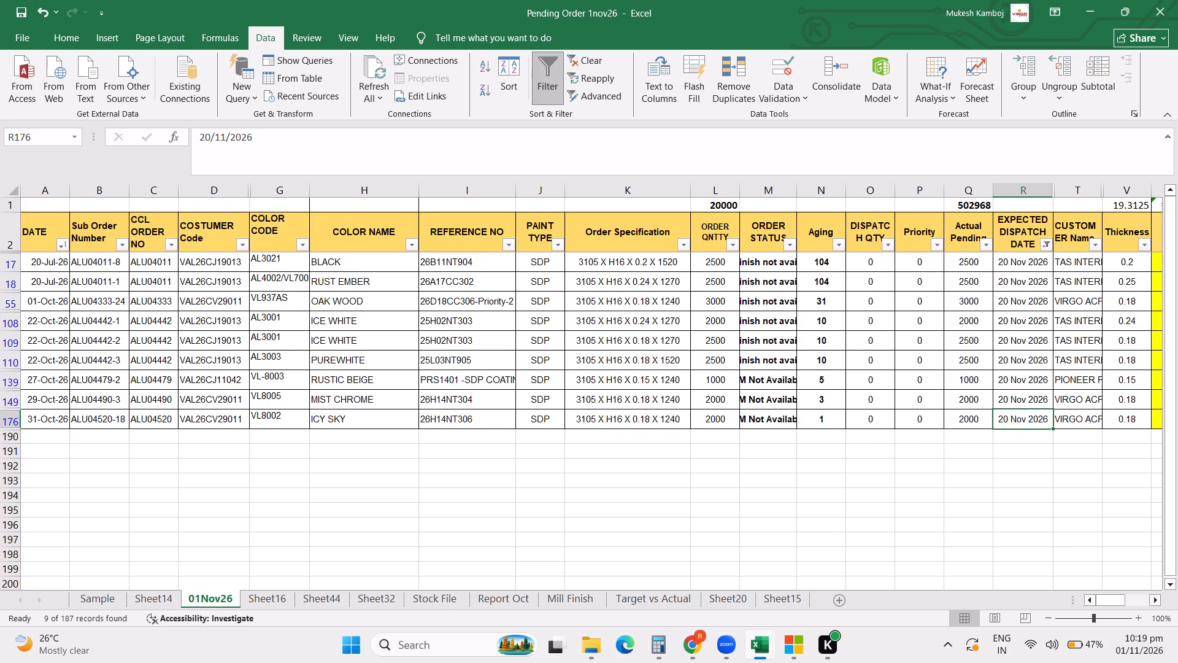
# Check Sheet14's pending quantities by dispatch date against the filtered 20 November orders in 01Nov26.
pyautogui.click(698, 651)
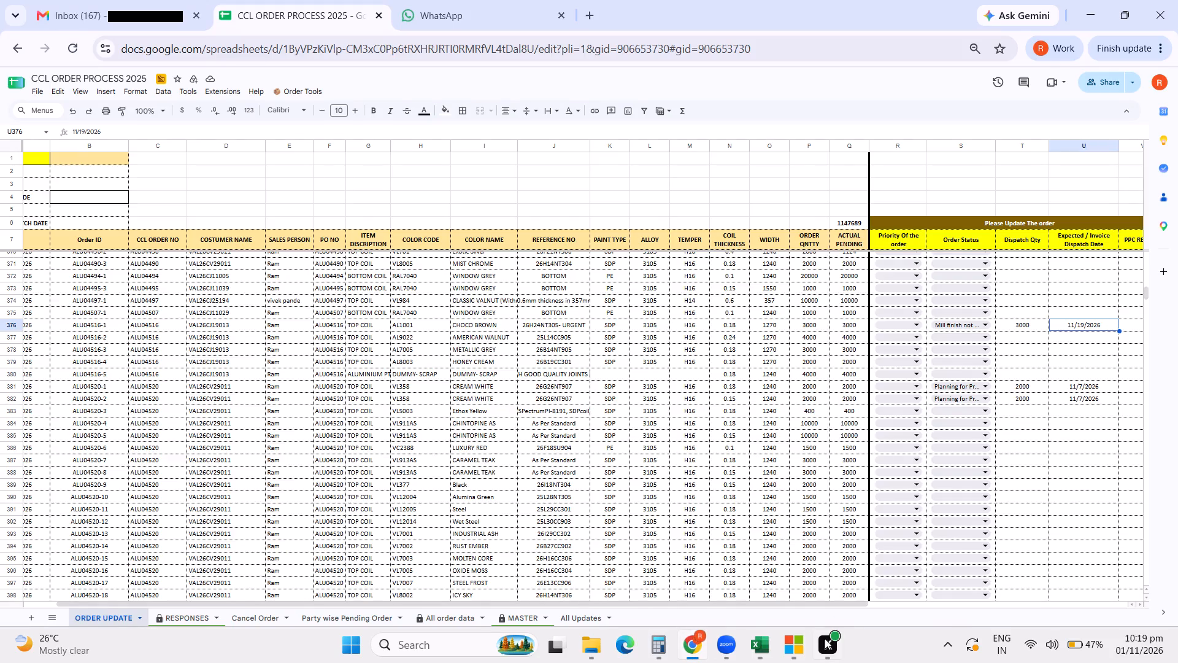
pyautogui.click(758, 645)
pyautogui.click(1069, 557)
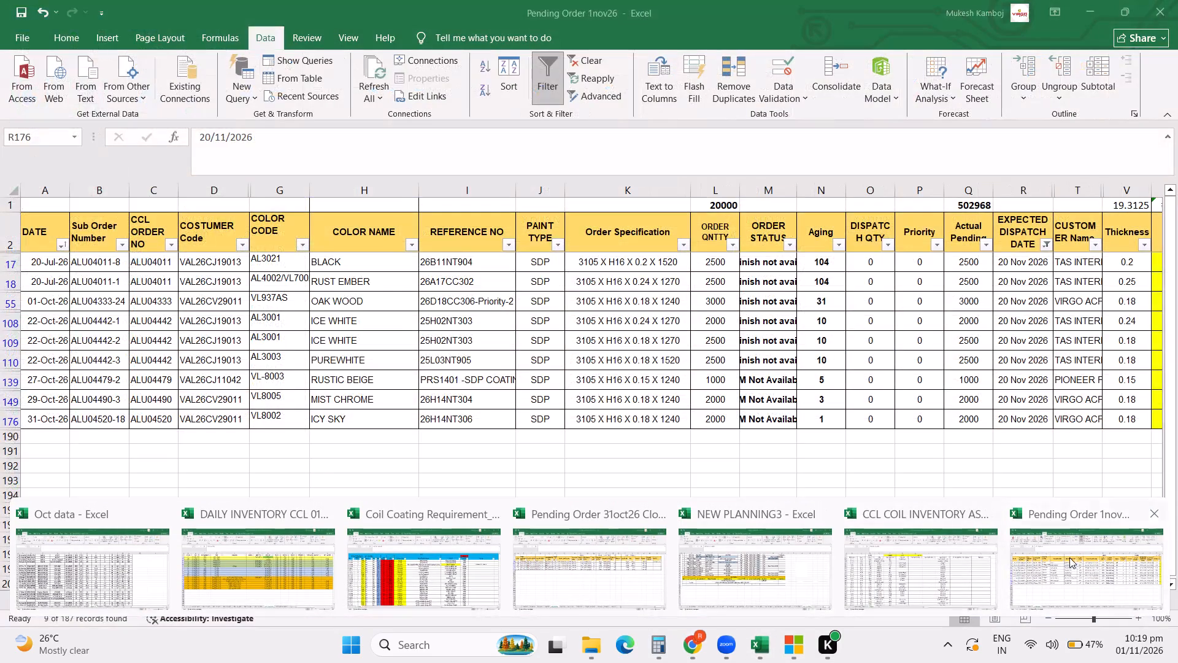
pyautogui.click(163, 597)
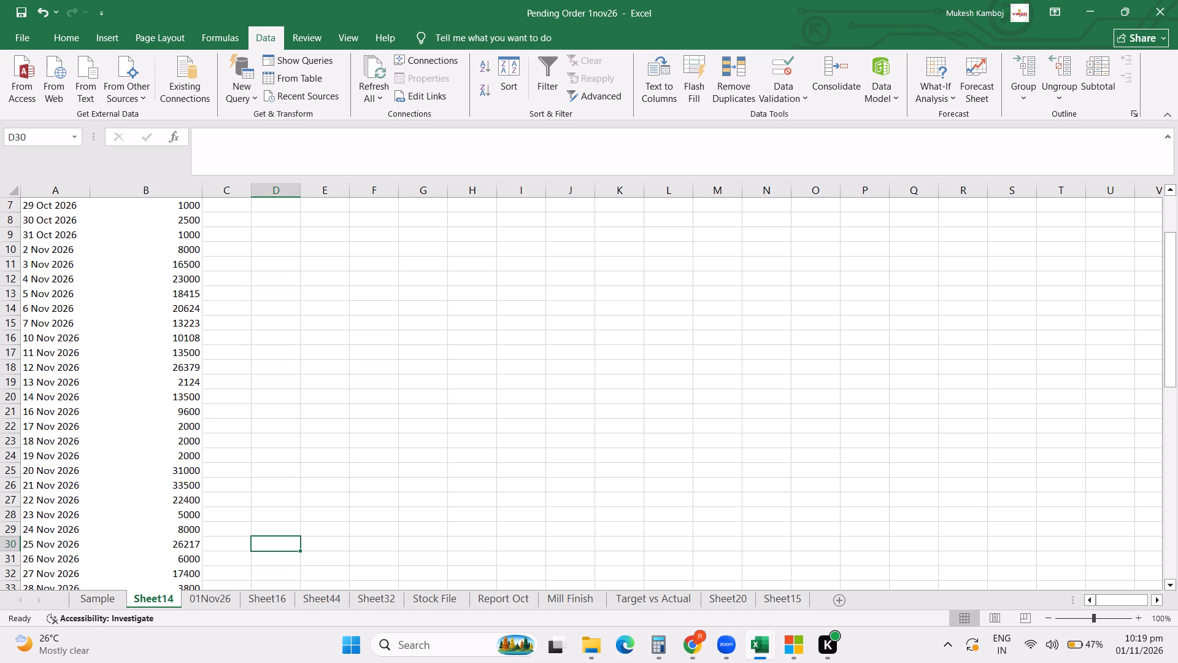
pyautogui.click(218, 600)
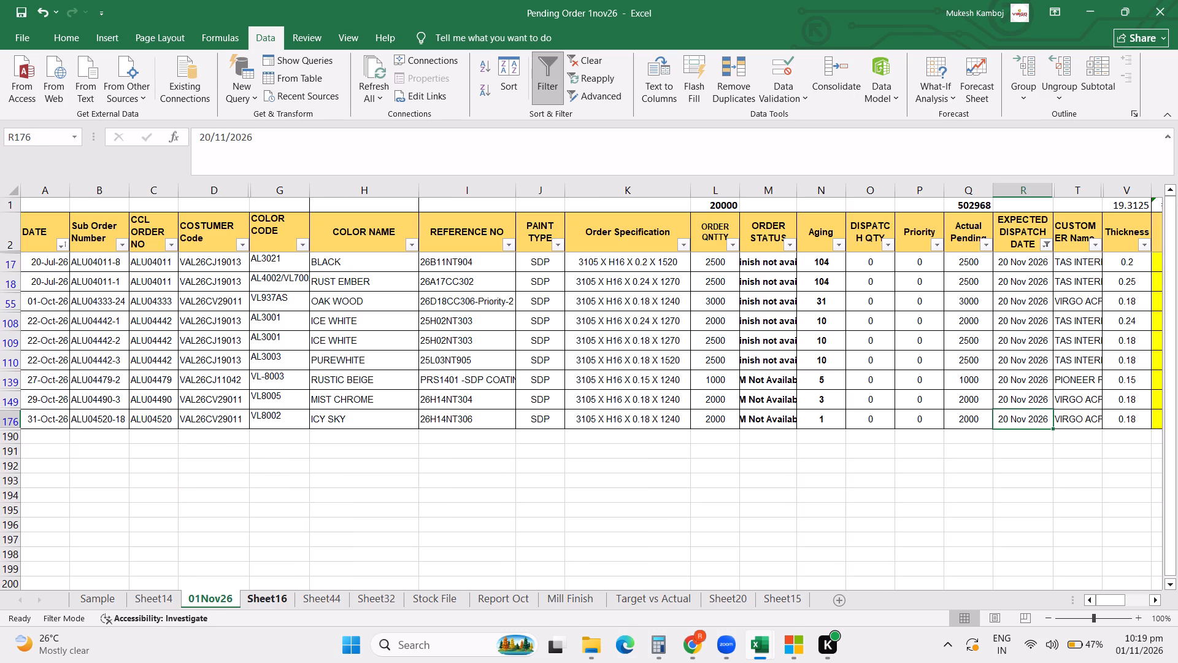
# Reset the November selection in 01Nov26's expected dispatch date filter and filter to 20 November only.
pyautogui.click(1041, 246)
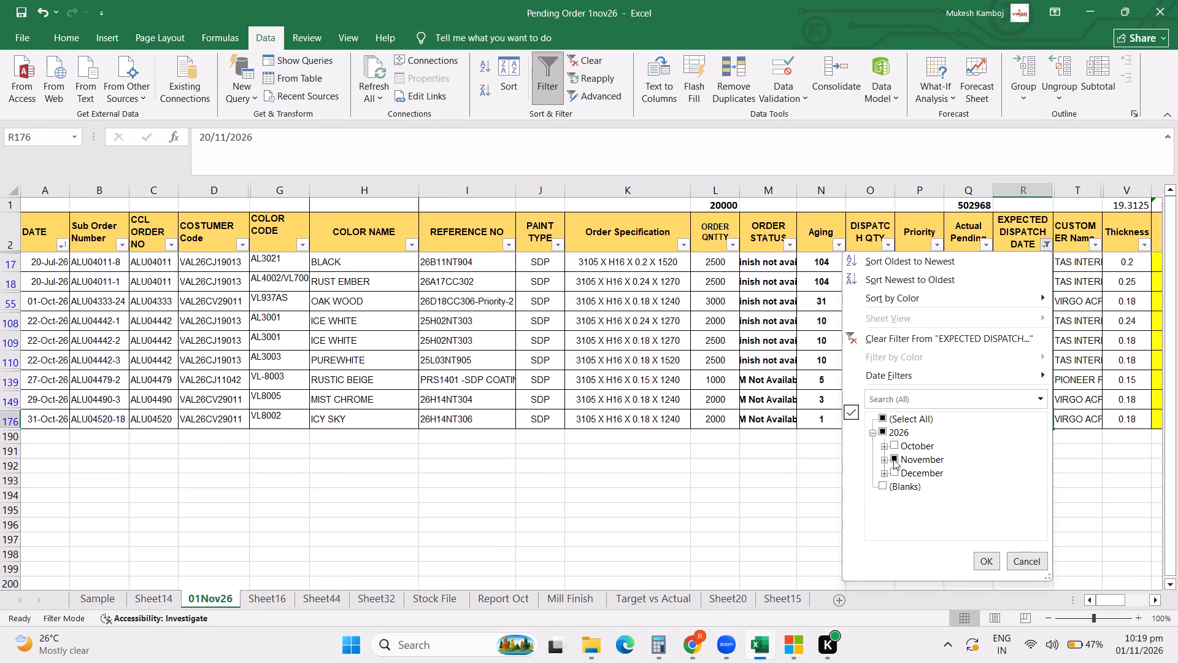
pyautogui.click(893, 457)
pyautogui.click(895, 459)
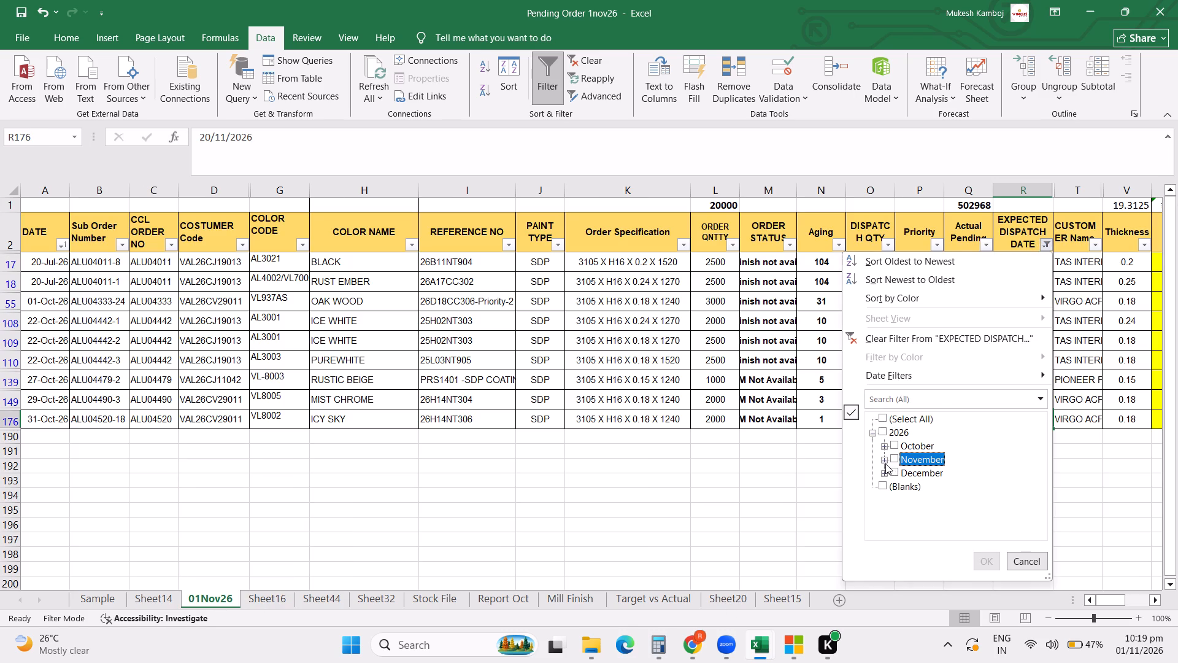
pyautogui.click(885, 463)
pyautogui.scroll(-4, 956, 459)
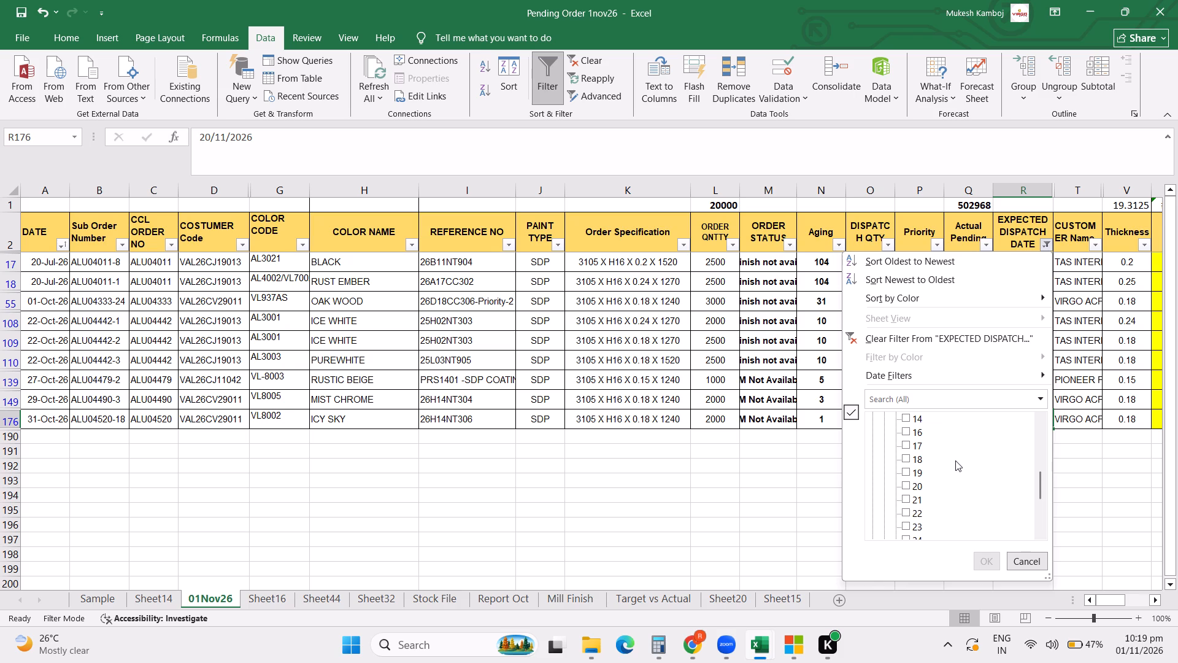
pyautogui.click(918, 488)
pyautogui.click(995, 565)
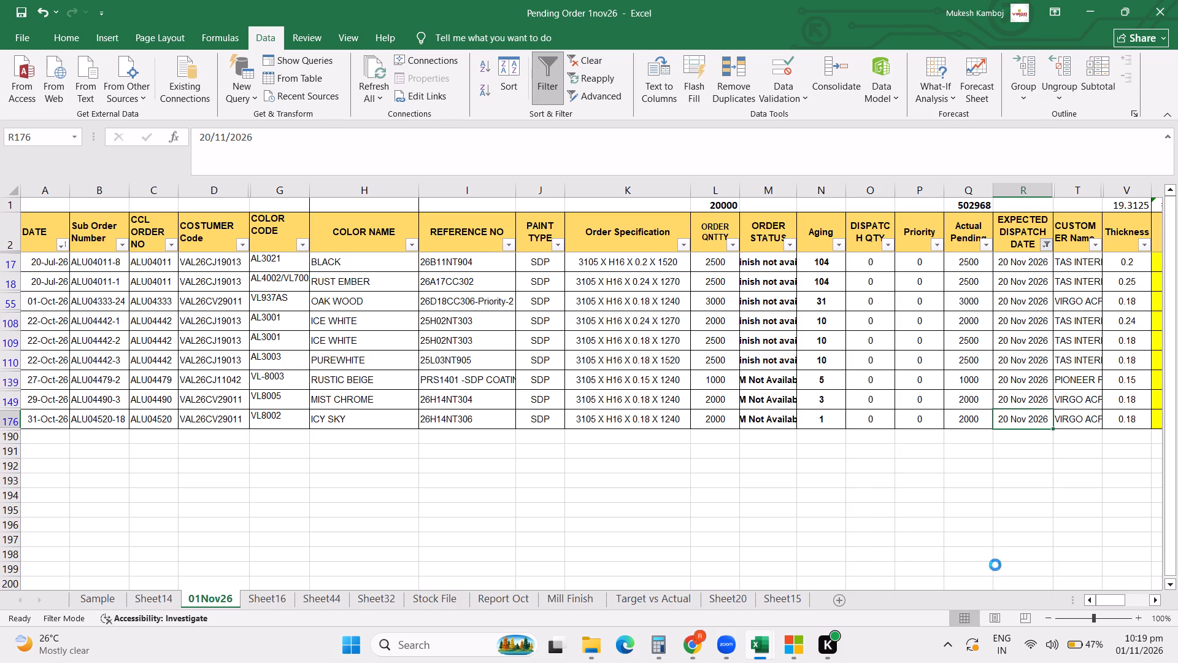
# Filter the expected dispatch date column in 01Nov26 to show 21 November 2026 orders only, excluding 20 November.
pyautogui.click(1050, 242)
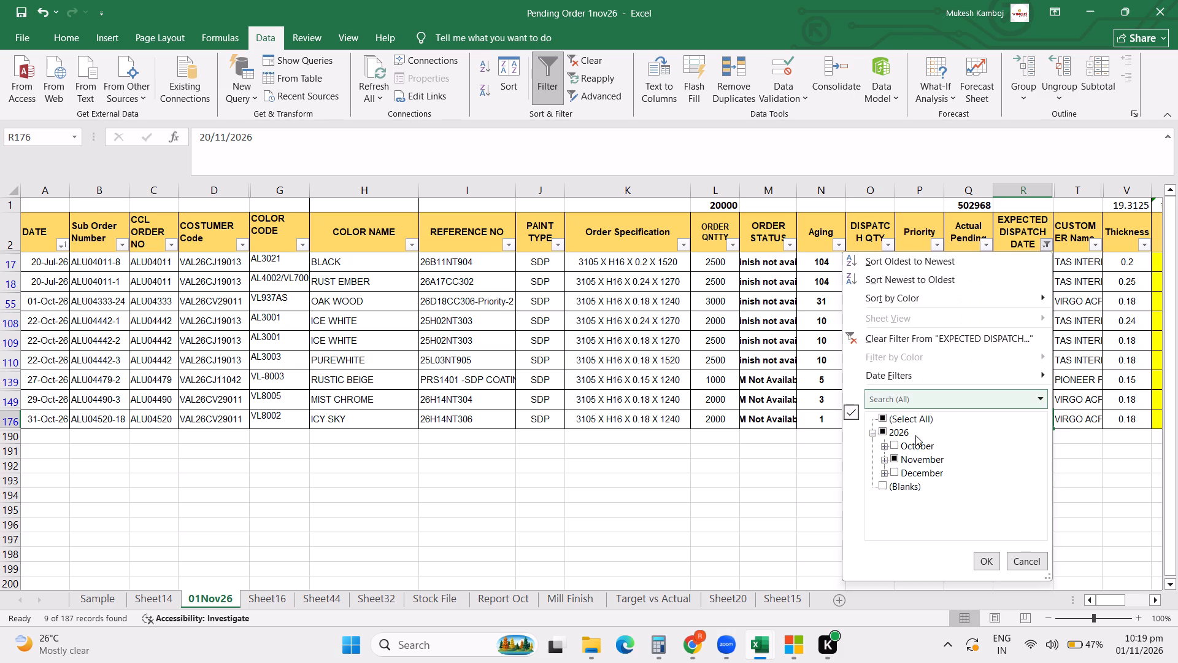
pyautogui.click(887, 460)
pyautogui.scroll(-4, 923, 502)
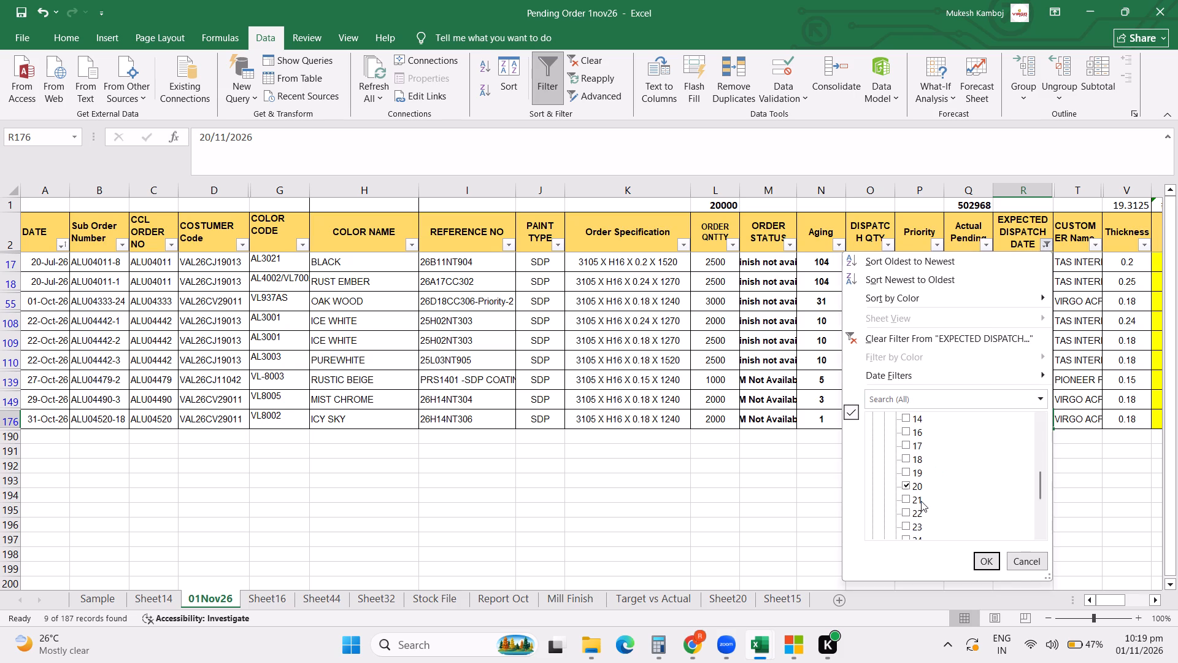
pyautogui.click(912, 492)
pyautogui.click(912, 500)
pyautogui.click(987, 561)
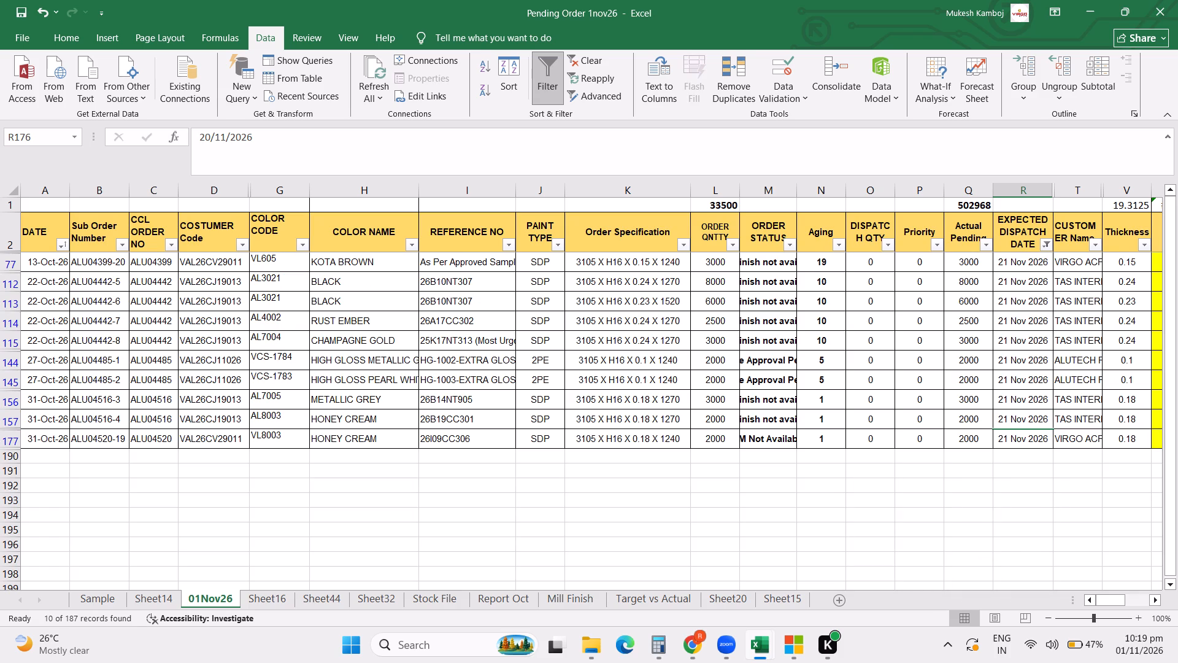
# Review the pending quantities by dispatch date in Sheet14 and return to the filtered 21 November orders in 01Nov26.
pyautogui.click(698, 656)
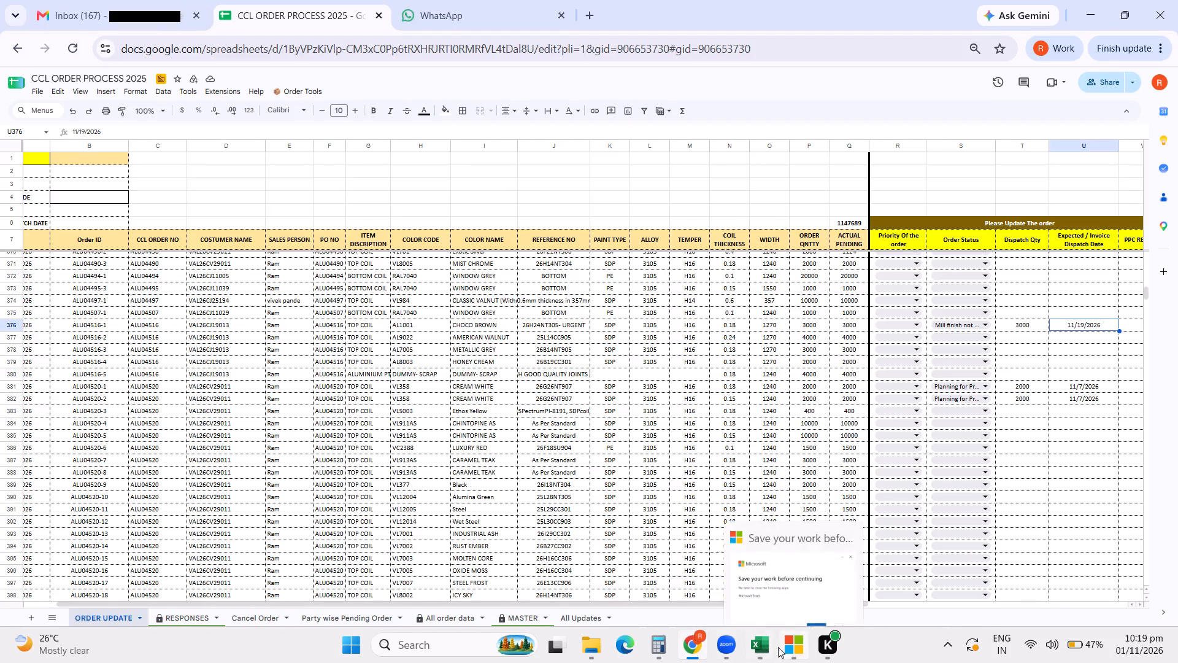
pyautogui.click(768, 647)
pyautogui.click(1025, 565)
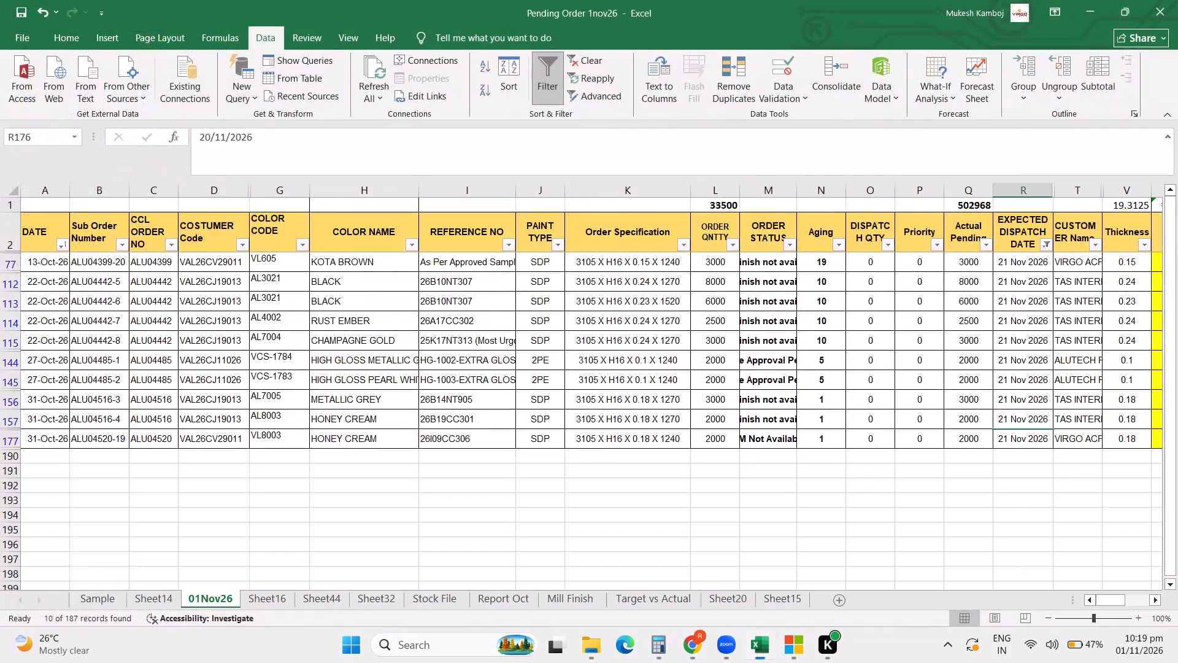
pyautogui.click(164, 595)
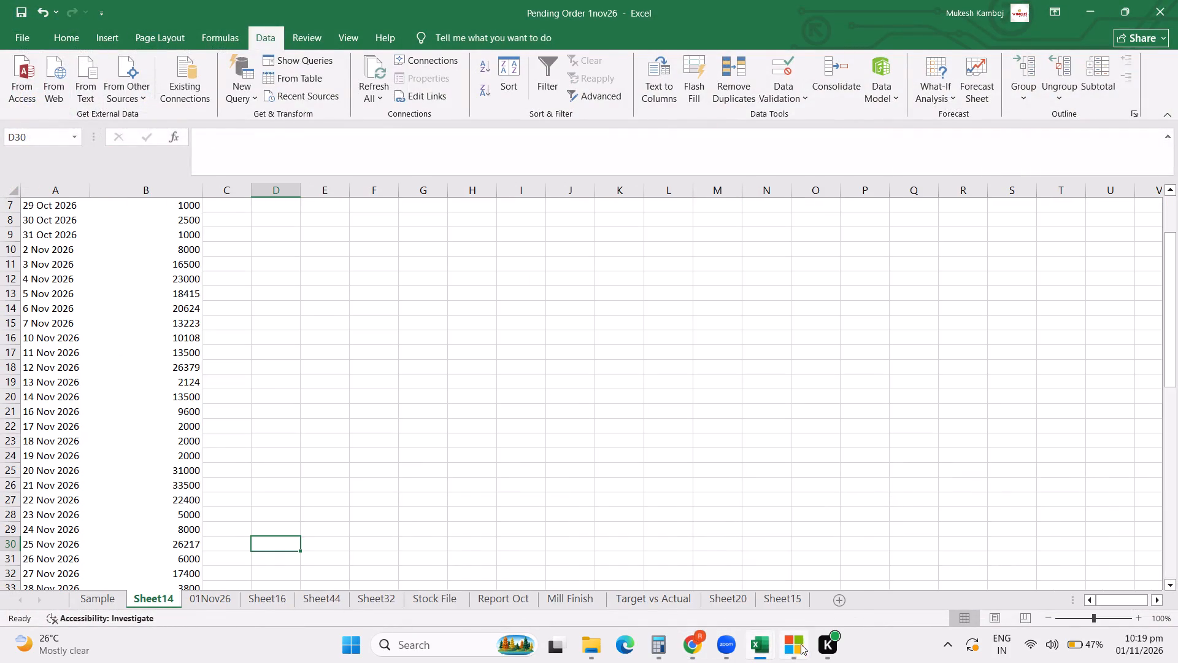
pyautogui.click(760, 646)
pyautogui.click(1027, 570)
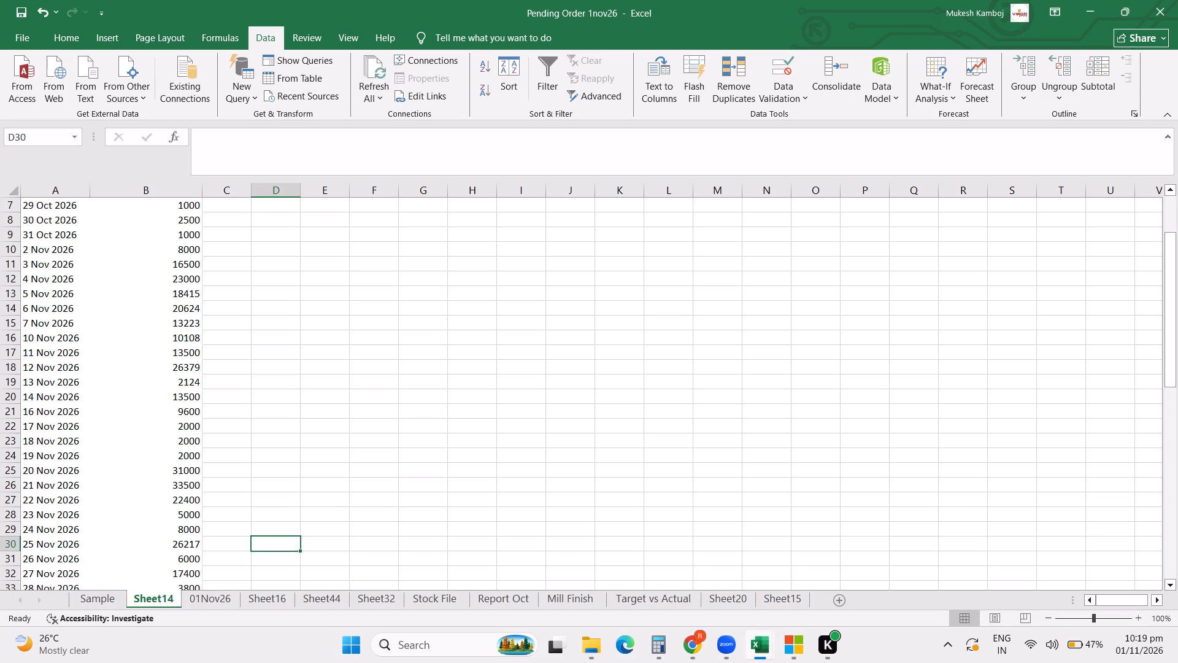
pyautogui.click(214, 597)
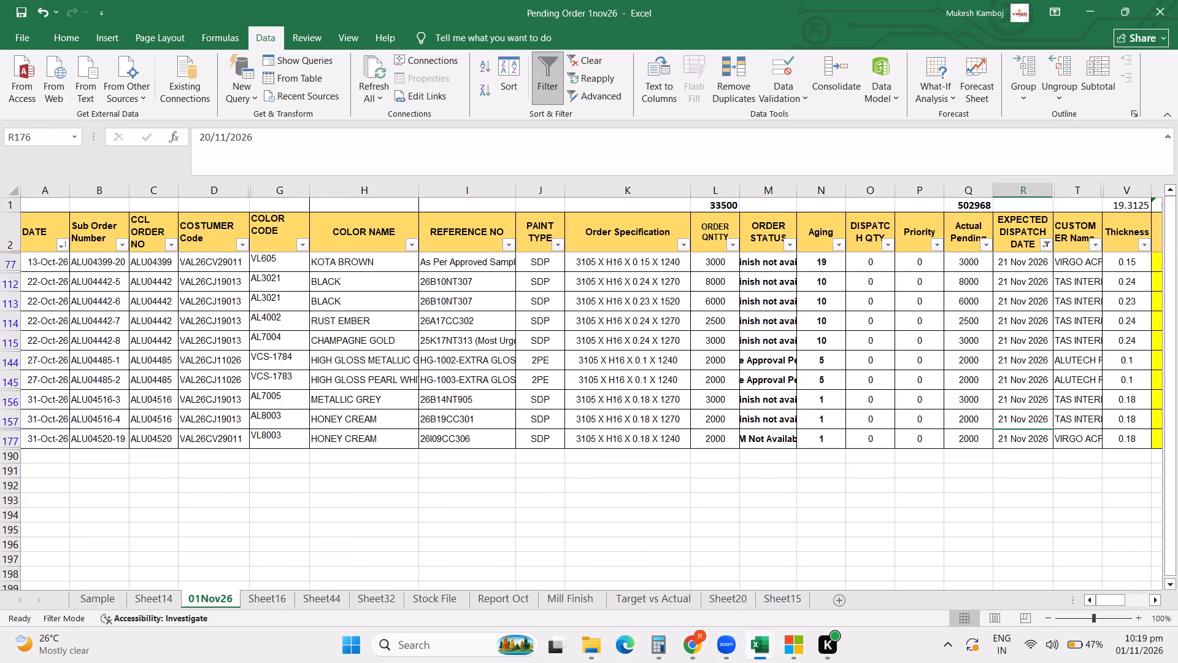
# In the CCL ORDER PROCESS sheet's ORDER UPDATE, set ALU04442-5 and ALU04442-6 to Mill finish not available with dispatch quantities 8000 and 6000.
pyautogui.click(693, 649)
pyautogui.click(693, 649)
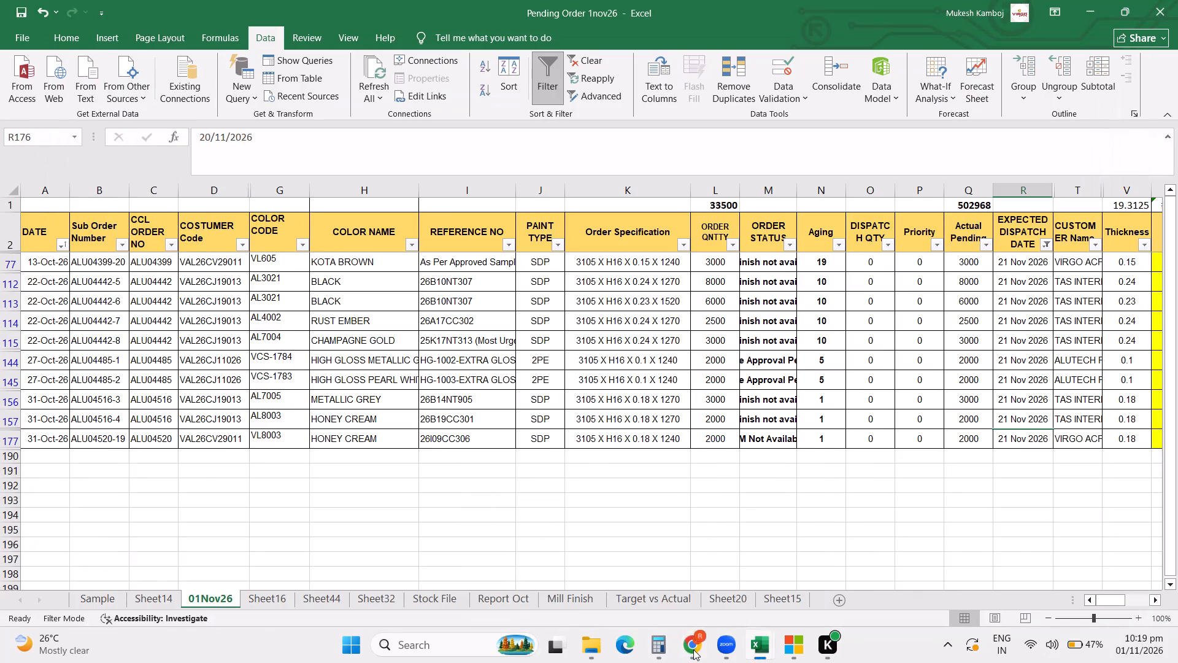
pyautogui.click(693, 649)
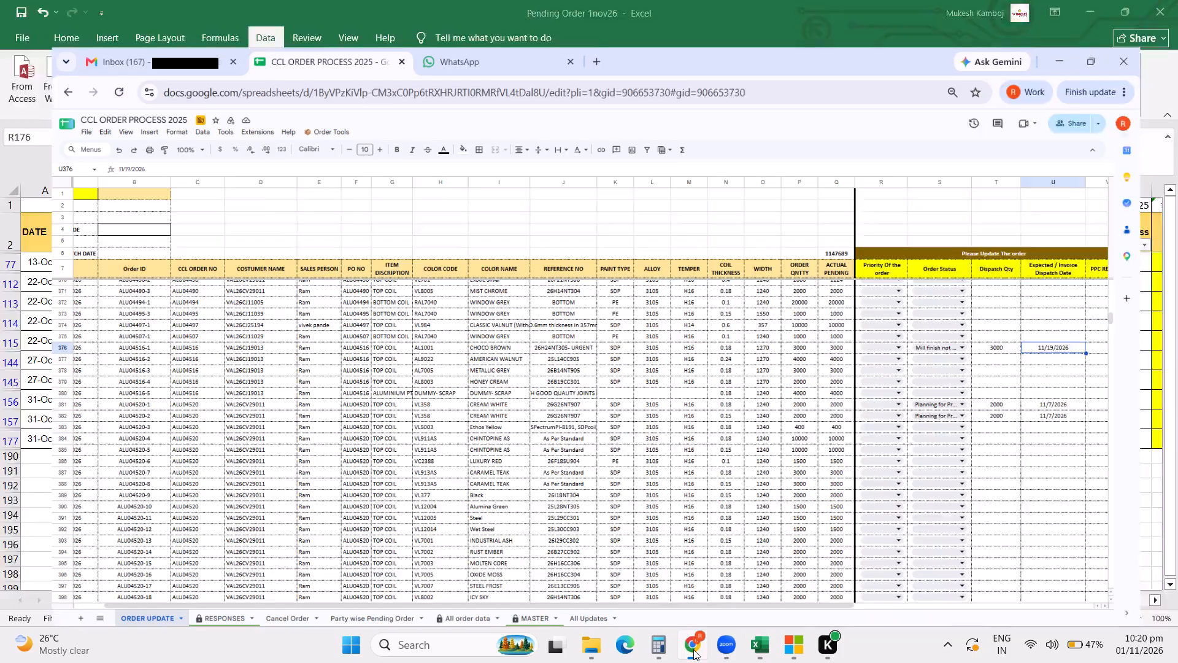
pyautogui.scroll(3, 620, 447)
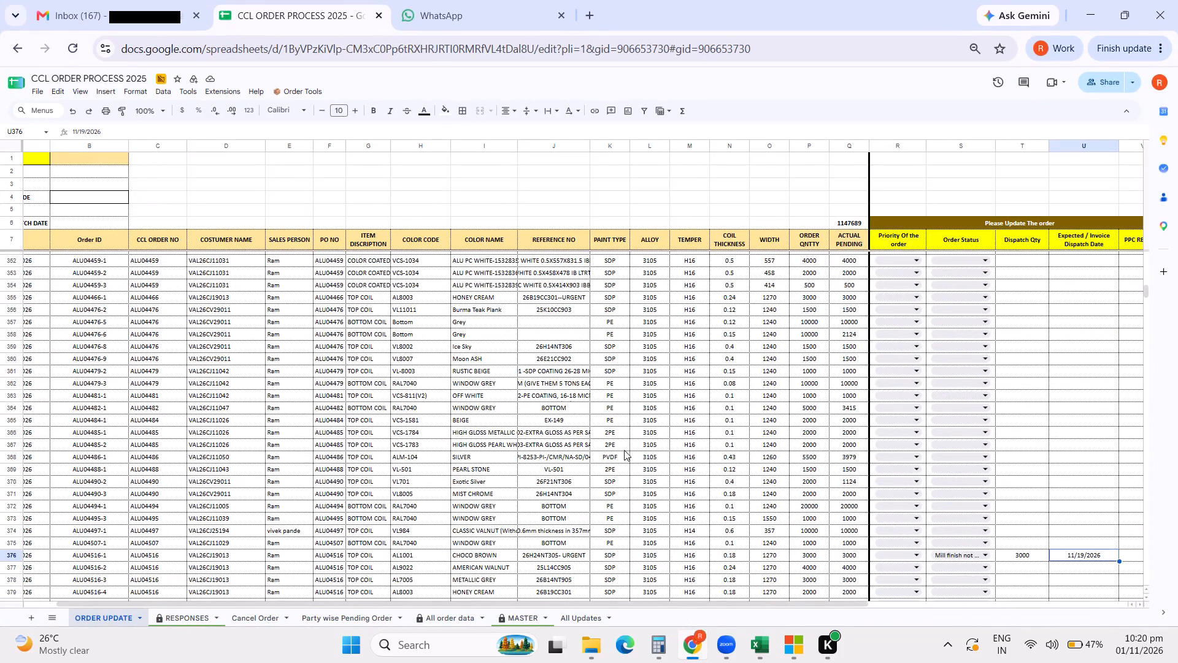
pyautogui.scroll(5, 624, 450)
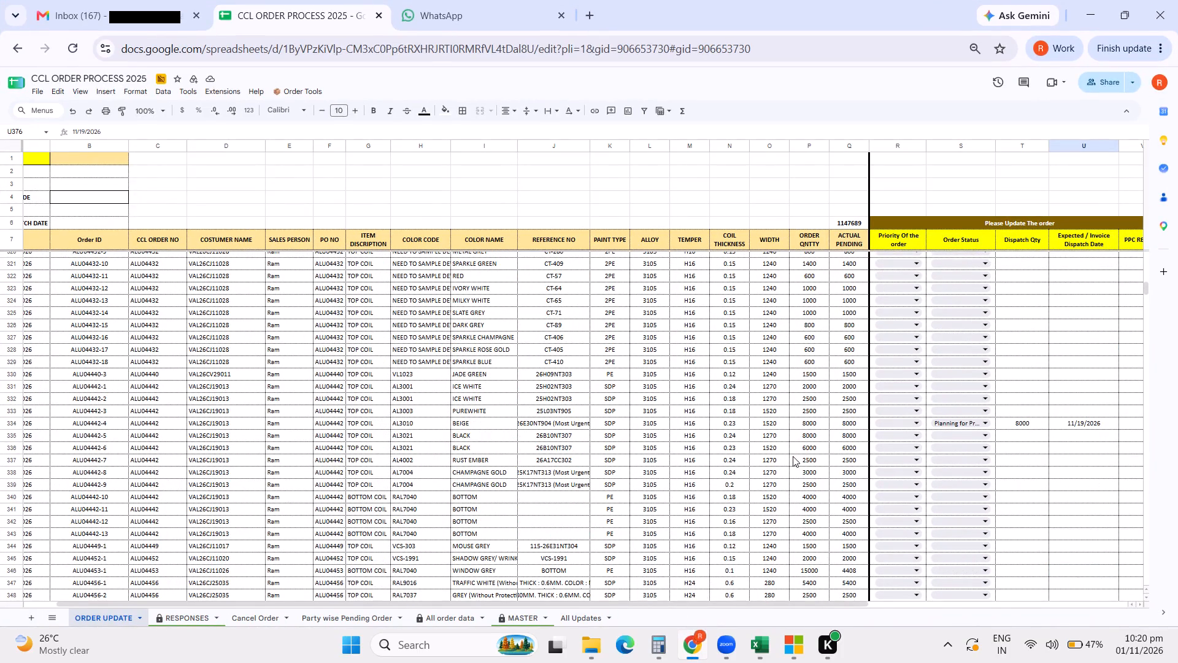
pyautogui.click(958, 439)
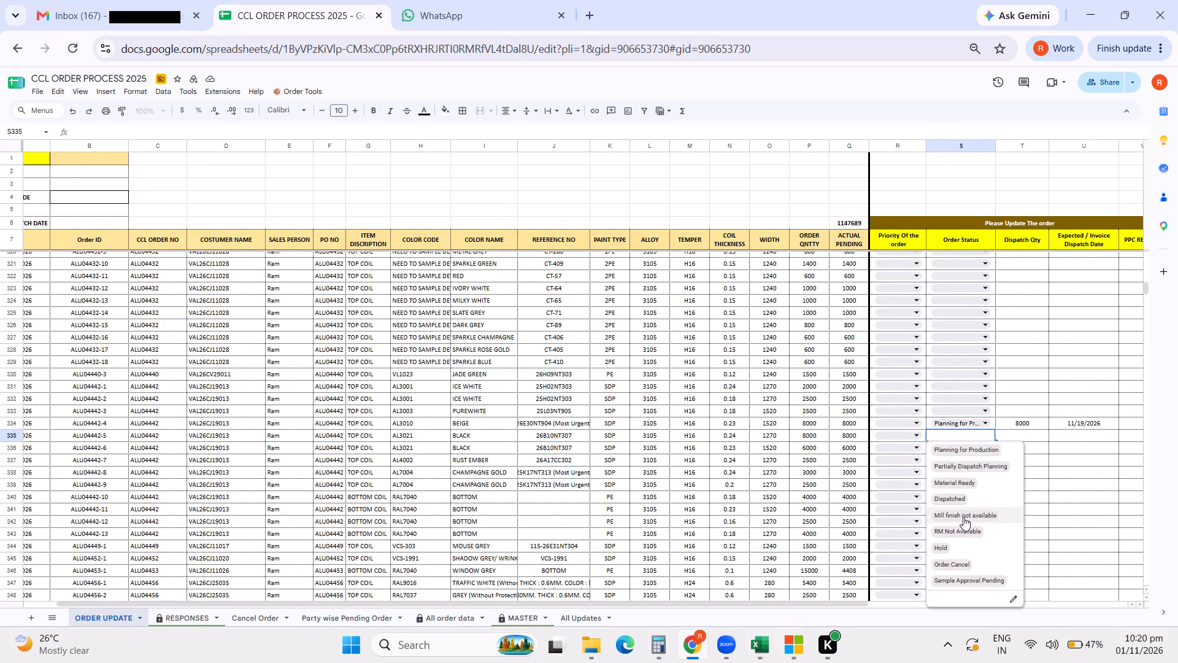
pyautogui.click(963, 519)
pyautogui.click(969, 449)
pyautogui.click(964, 529)
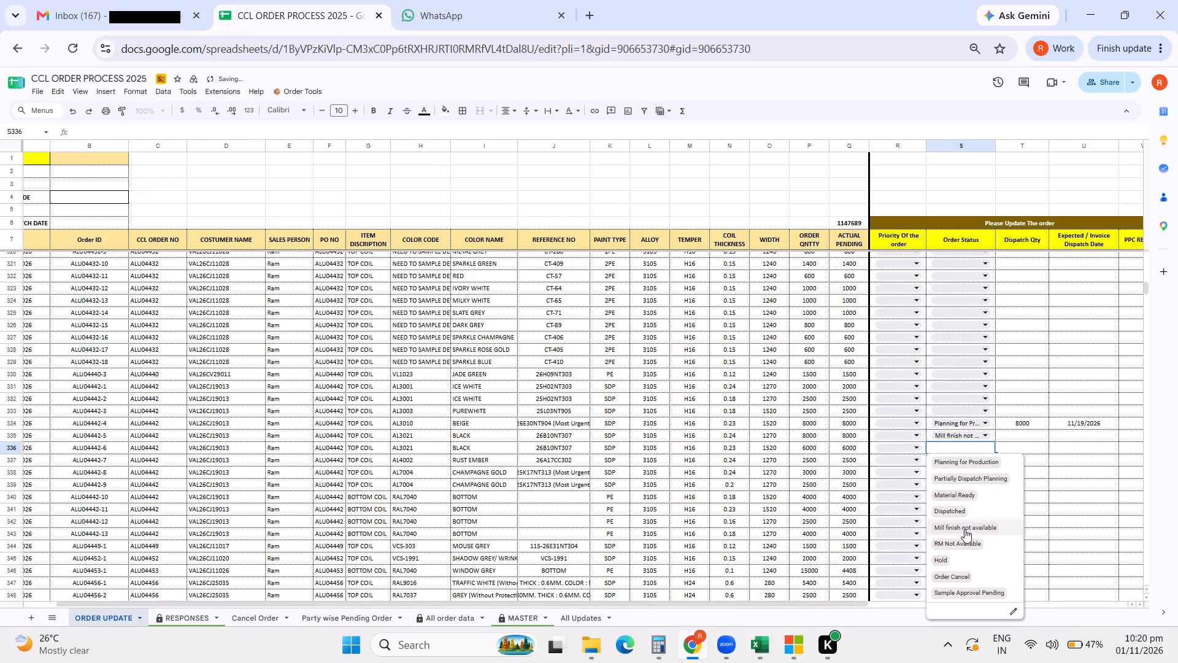
pyautogui.click(1020, 436)
pyautogui.write('8000')
pyautogui.press('Return')
pyautogui.write('6000')
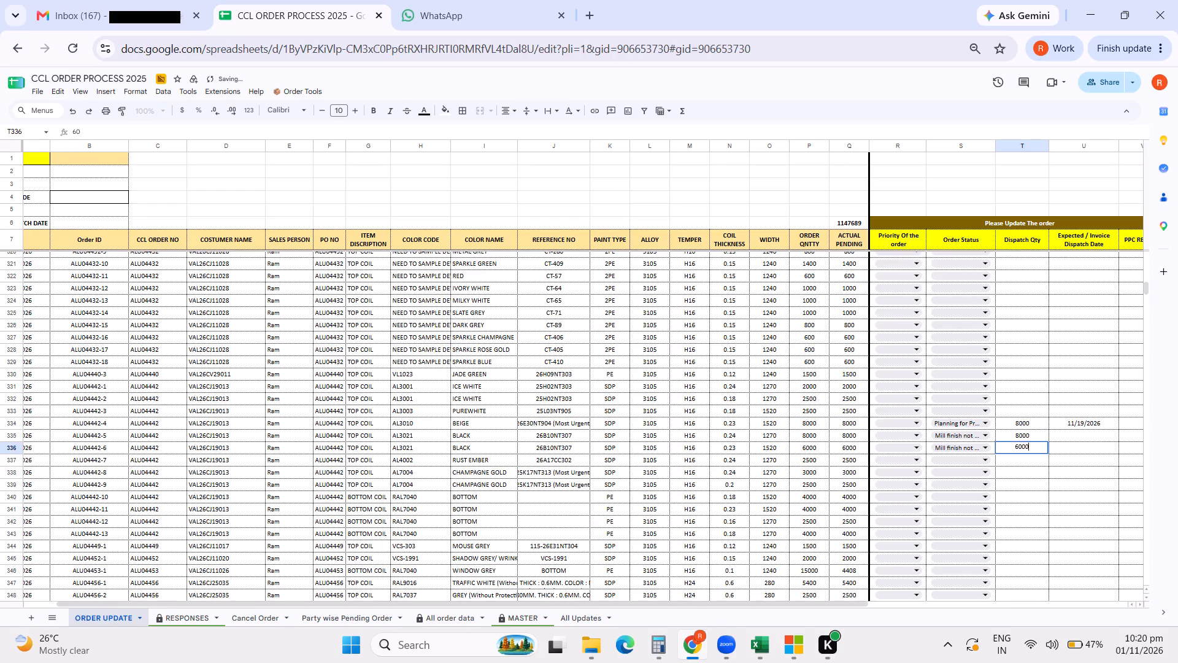
pyautogui.press('Return')
# Set the expected dispatch date of ALU04442-5 and ALU04442-6 to 11/23/2026 in ORDER UPDATE.
pyautogui.doubleClick(1070, 434)
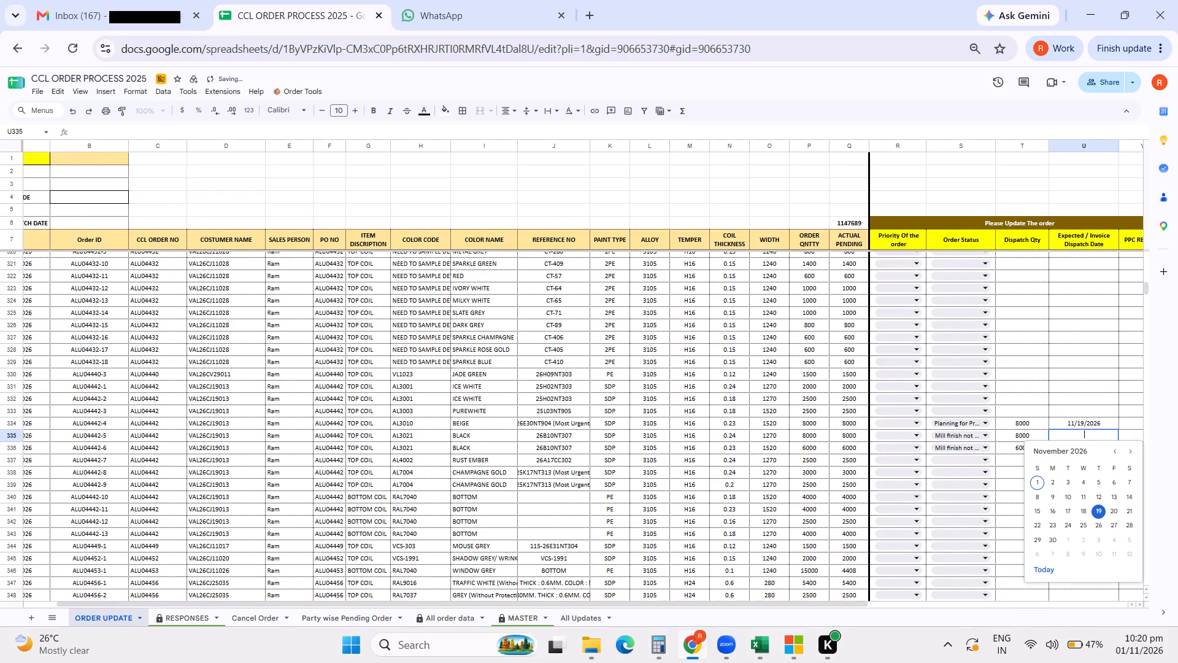
pyautogui.click(1050, 525)
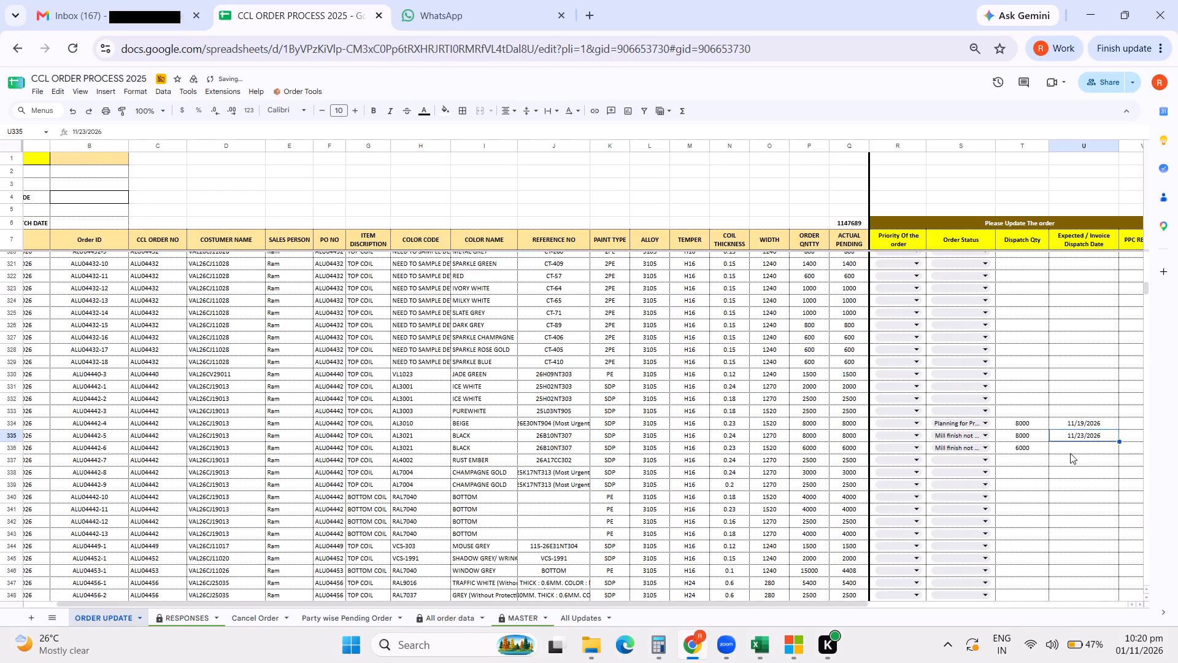
pyautogui.doubleClick(1070, 448)
pyautogui.click(1053, 539)
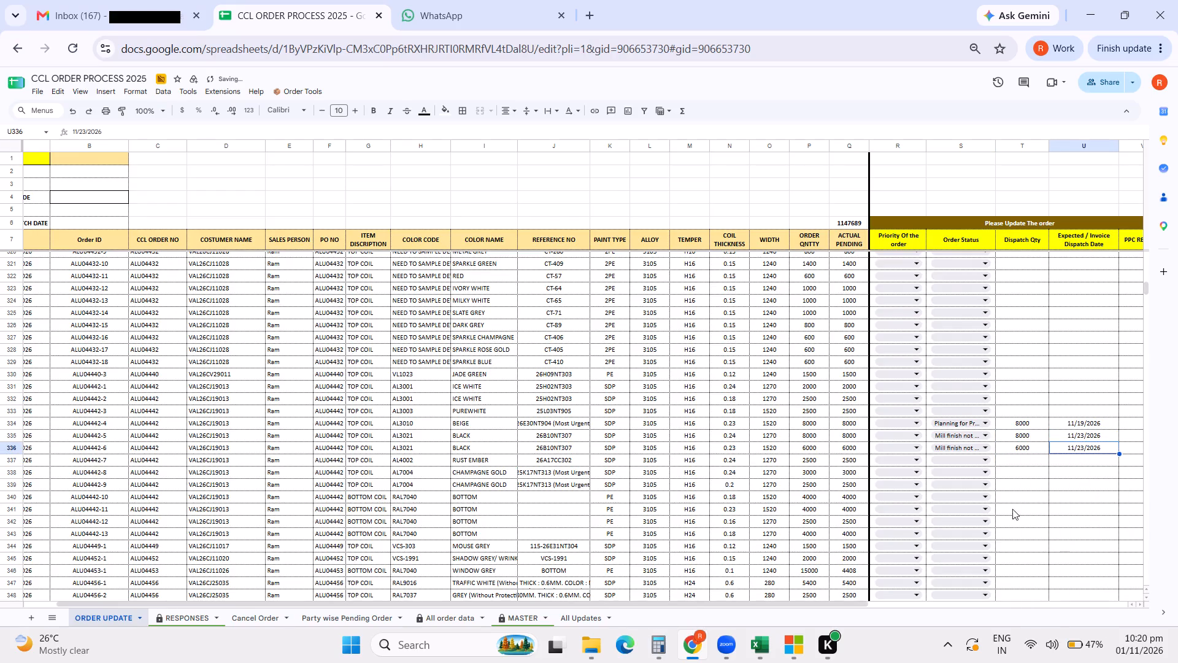
# In the Pending Order 1nov26 workbook, set ALU04442-5's expected dispatch date to 23/11/2026 in 01Nov26.
pyautogui.click(753, 649)
pyautogui.click(1042, 580)
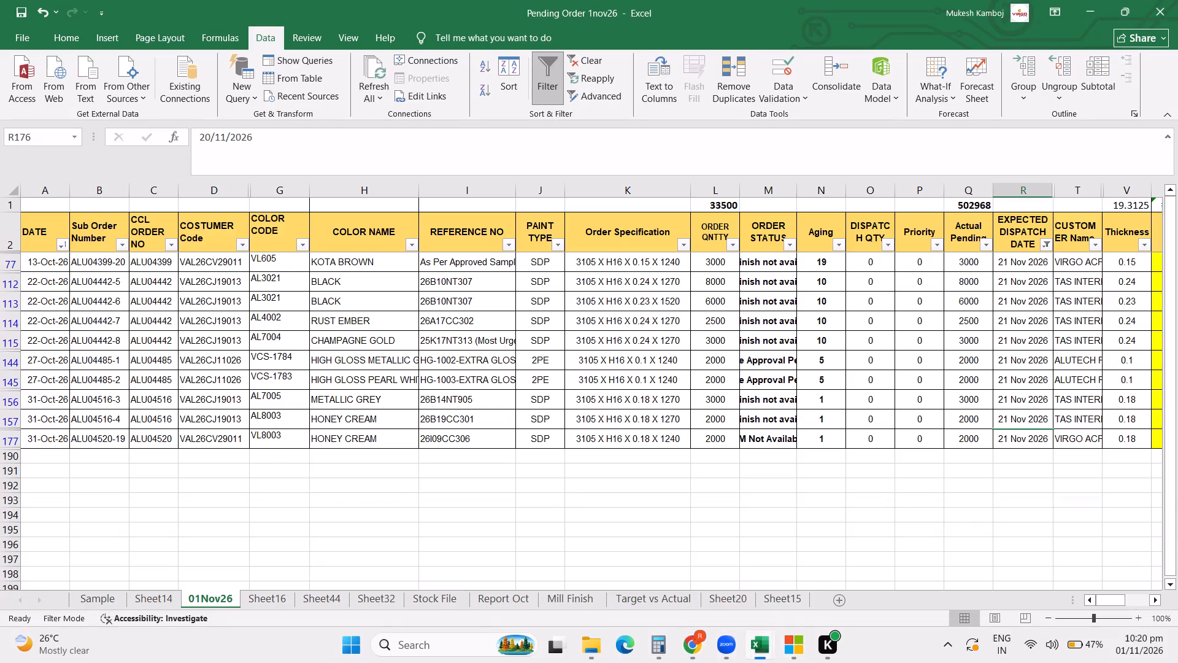
pyautogui.click(1016, 283)
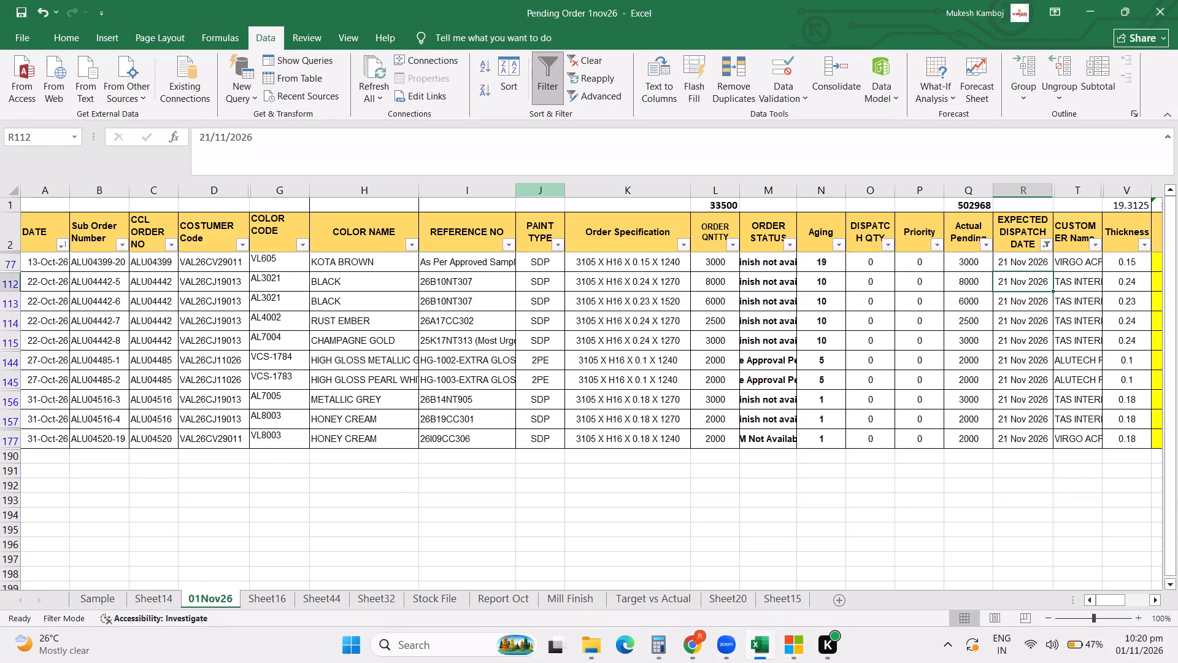
pyautogui.click(209, 137)
pyautogui.press('BackSpace')
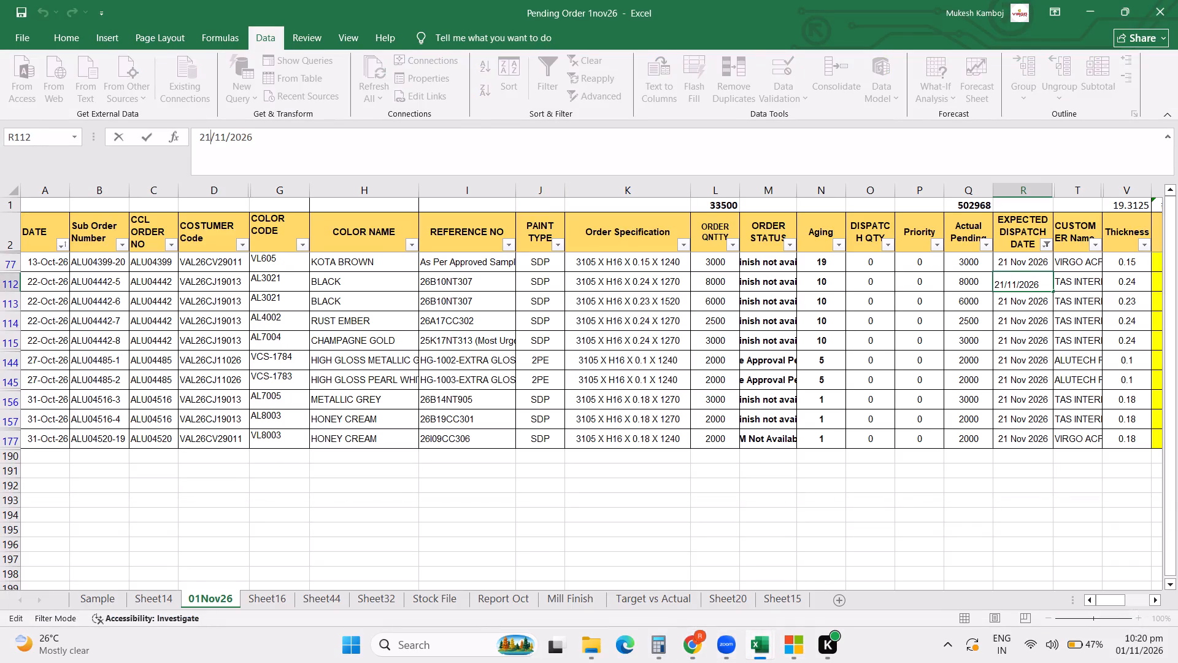
pyautogui.press('3')
pyautogui.press('Return')
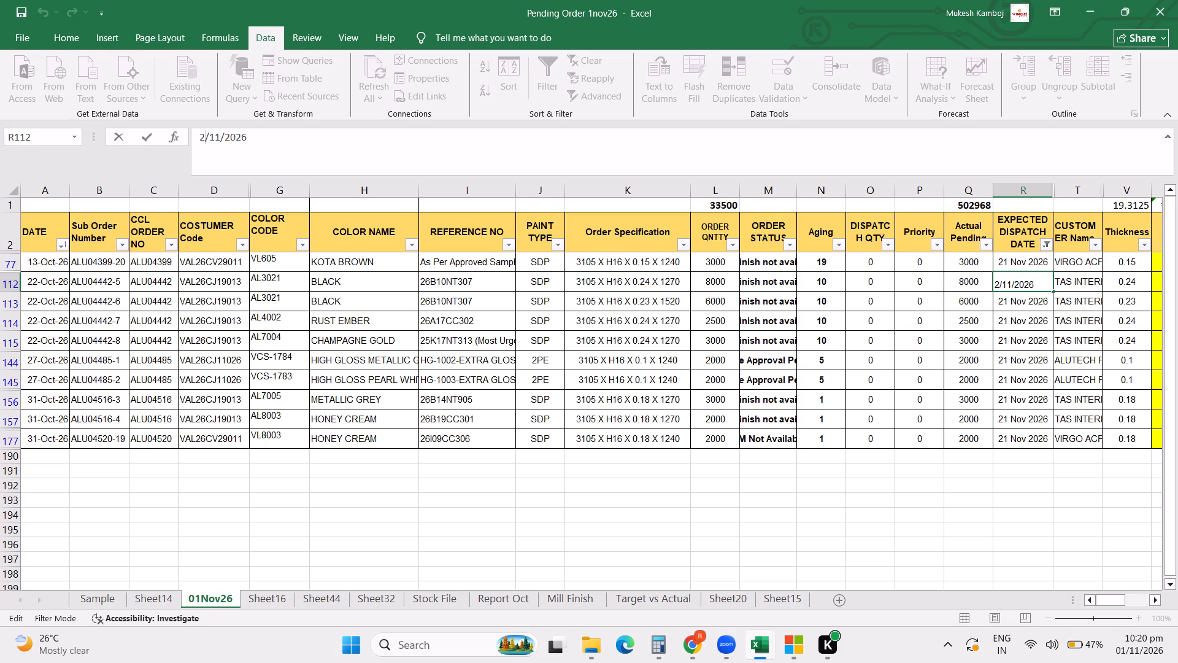
pyautogui.press('Return')
pyautogui.click(926, 331)
pyautogui.click(1003, 307)
pyautogui.scroll(3, 1020, 349)
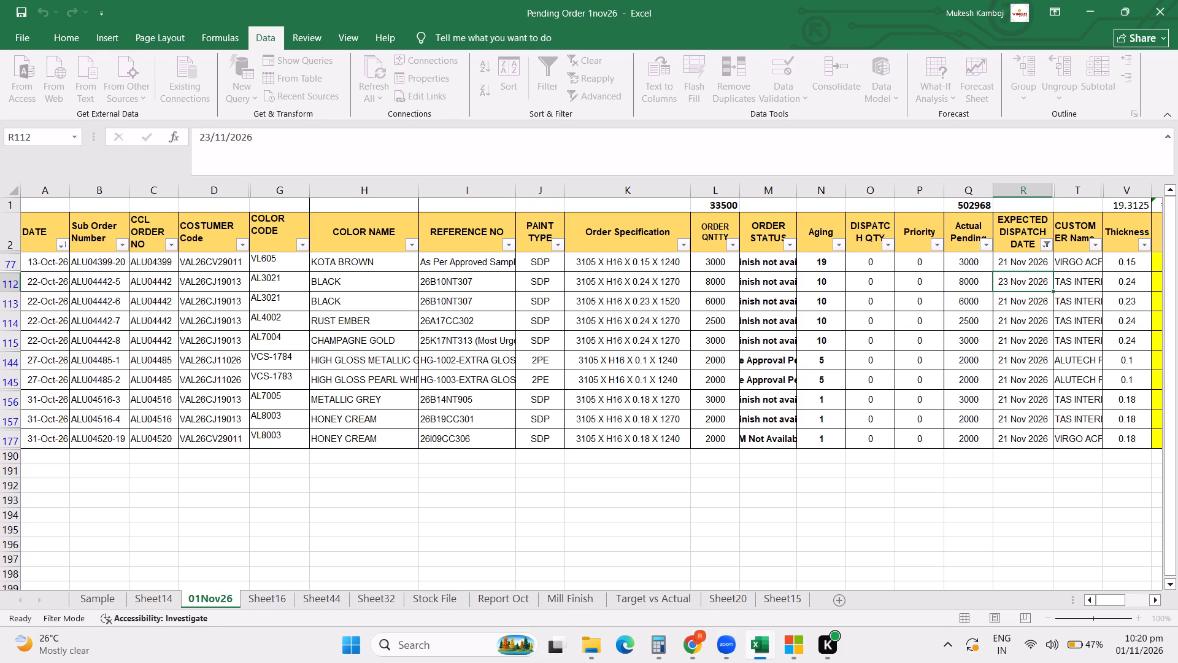
pyautogui.click(1015, 285)
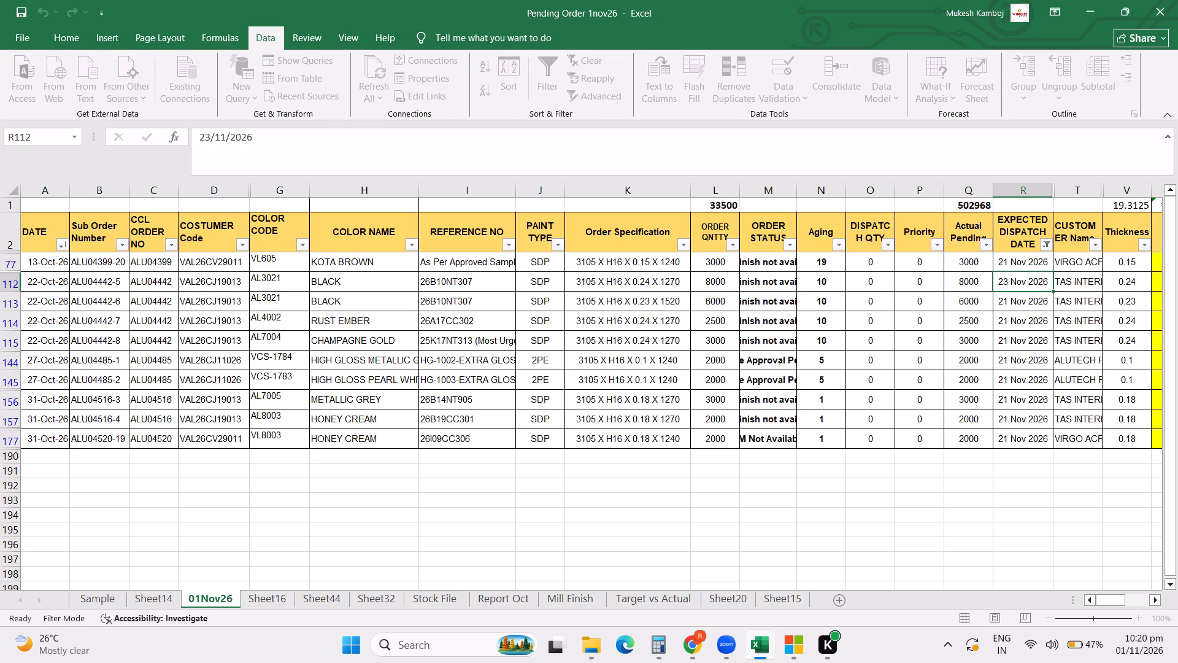
pyautogui.click(1015, 285)
pyautogui.press('Up')
pyautogui.click(1015, 285)
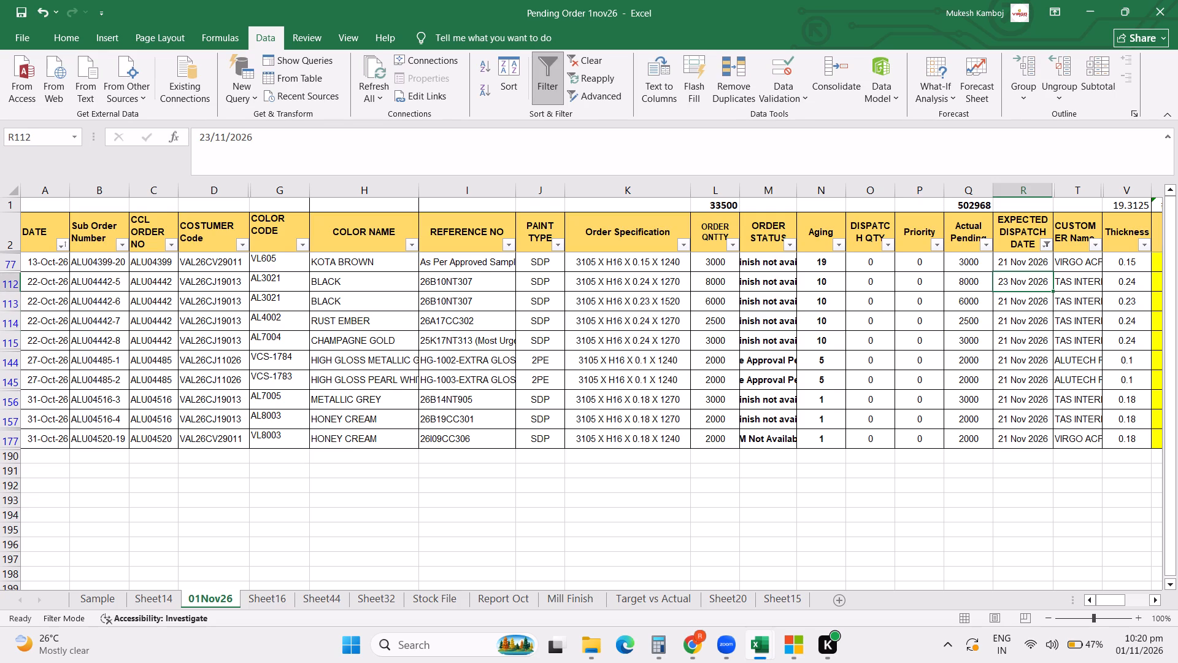
pyautogui.press('Down')
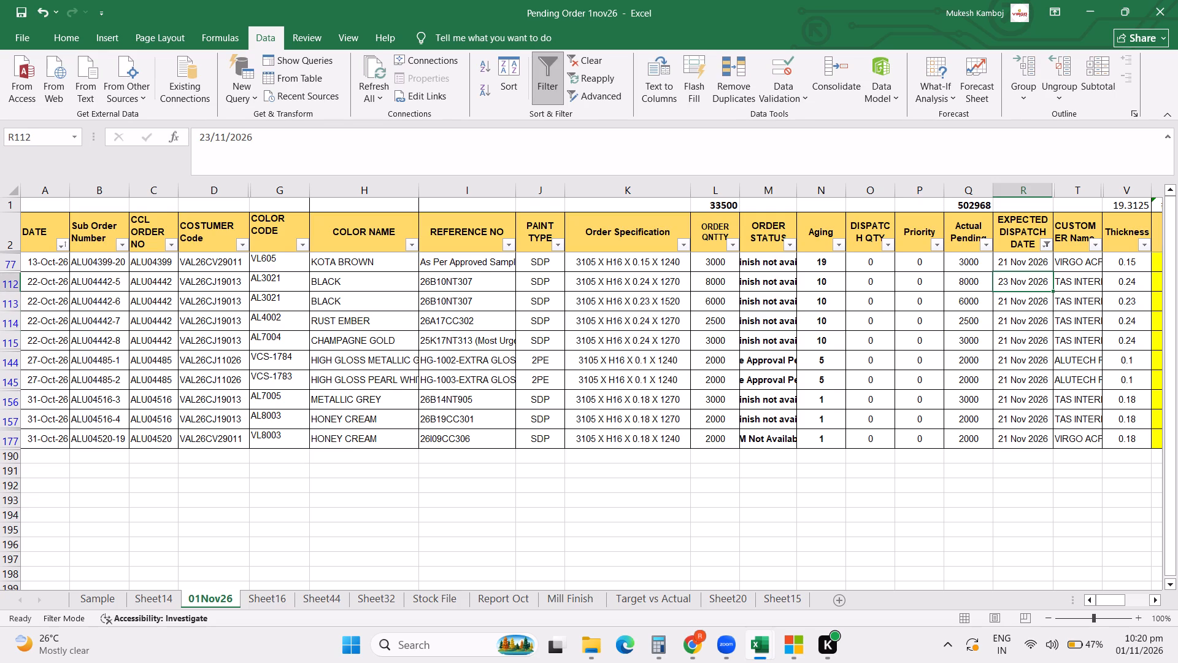
pyautogui.click(1045, 324)
pyautogui.click(1016, 284)
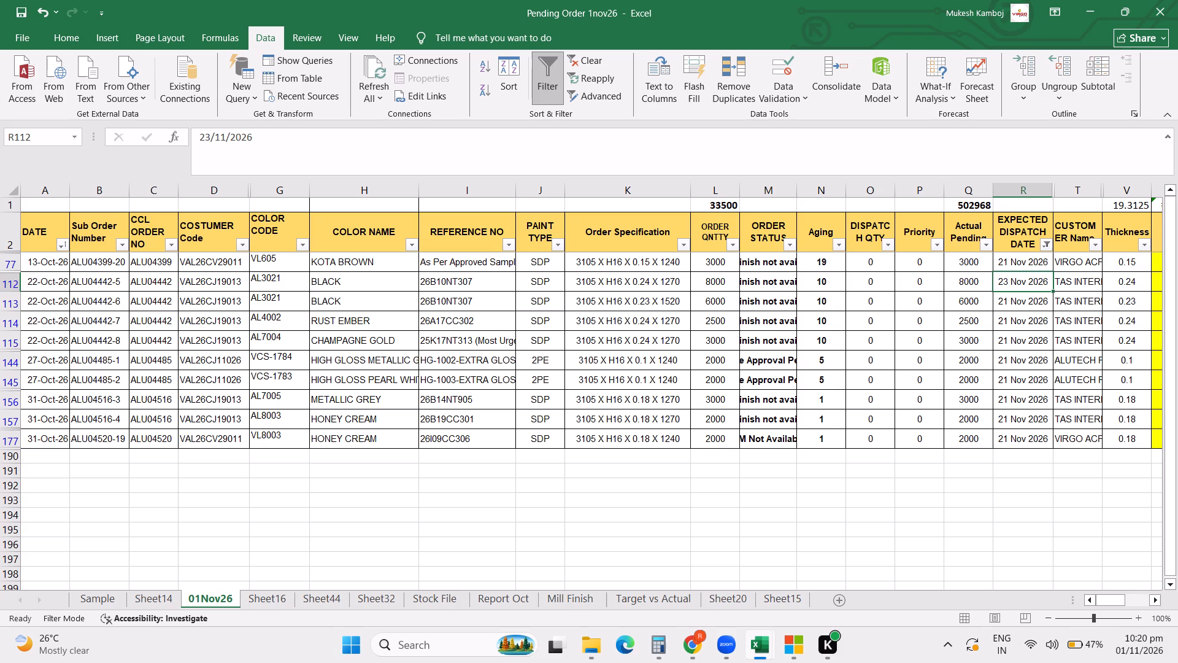
# Copy ALU04442-5's 23/11/2026 dispatch date to ALU04442-6 and reapply the 21 November filter.
pyautogui.click(1008, 300)
pyautogui.doubleClick(1007, 301)
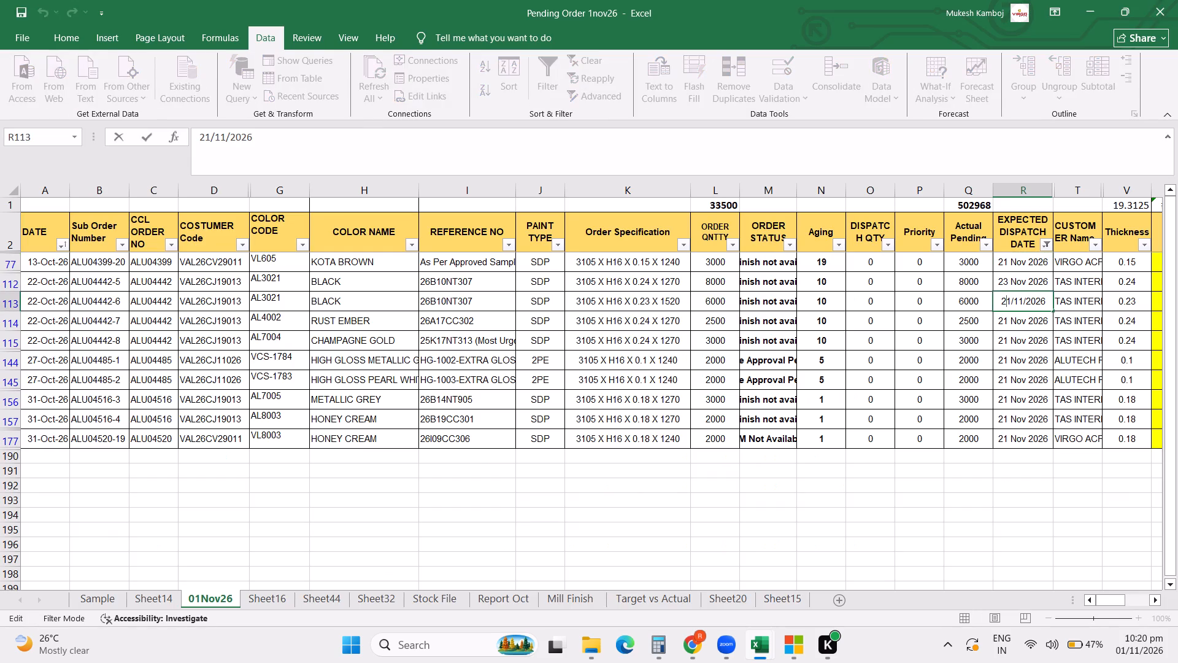
pyautogui.click(998, 342)
pyautogui.click(1025, 268)
pyautogui.click(1024, 283)
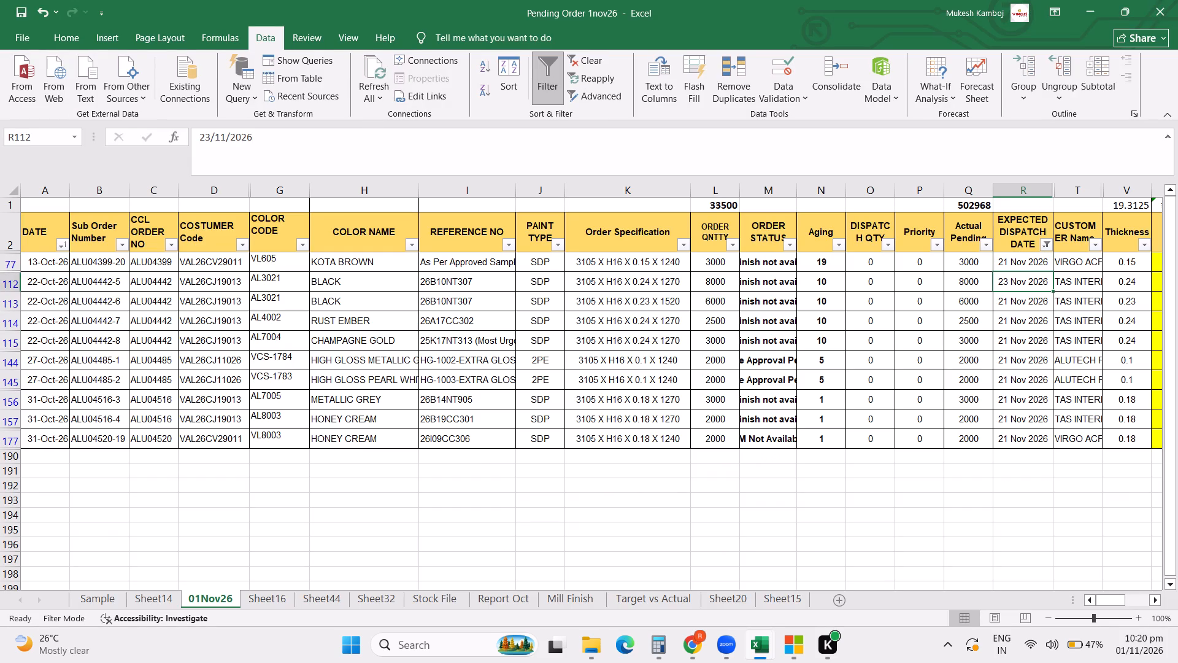
pyautogui.hotkey('ctrl', 'c')
pyautogui.press('Down')
pyautogui.press('Return')
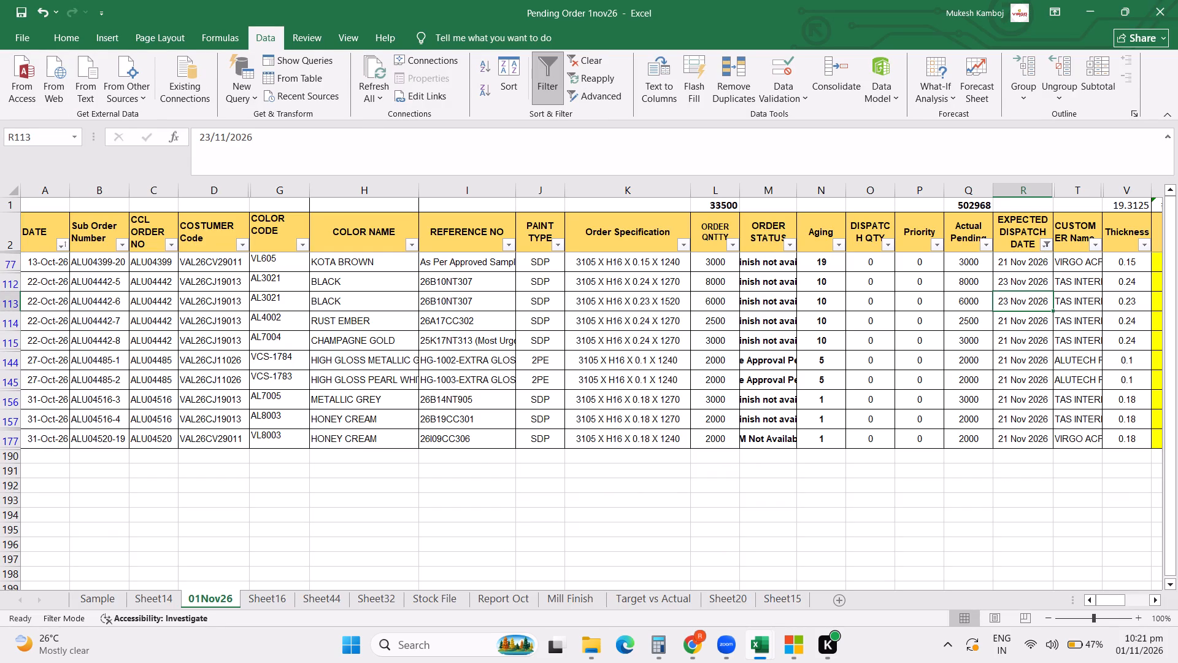
pyautogui.click(1044, 246)
pyautogui.click(984, 560)
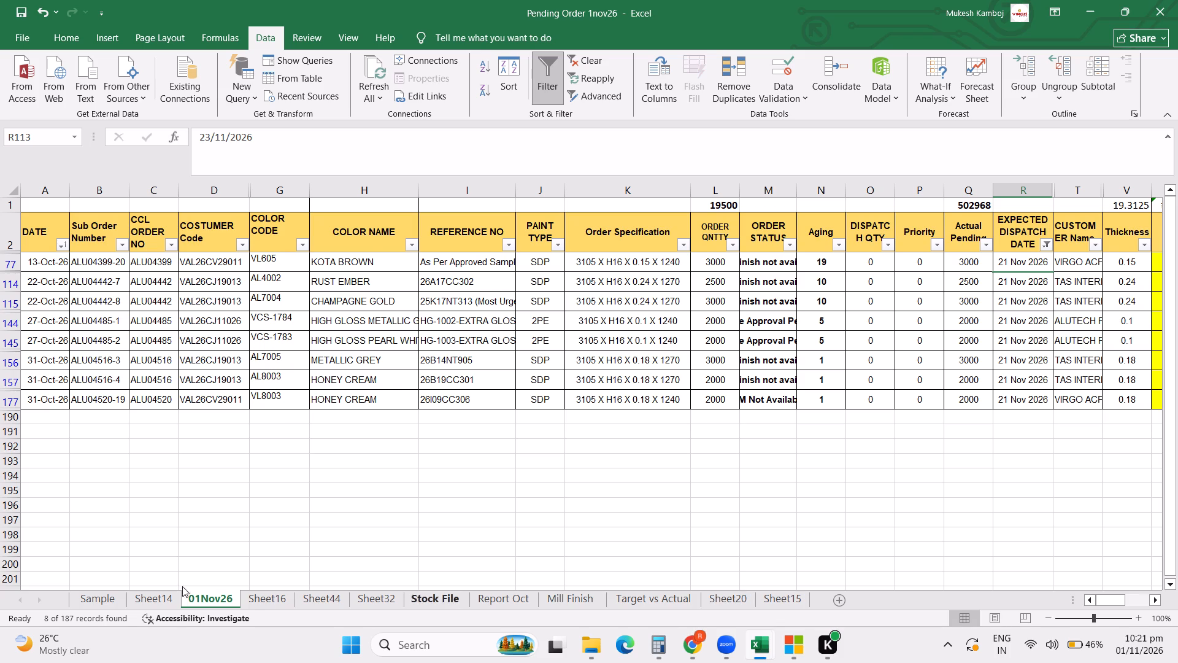
# Run the Order Tools script on the updated orders in the CCL ORDER PROCESS sheet's ORDER UPDATE.
pyautogui.click(693, 656)
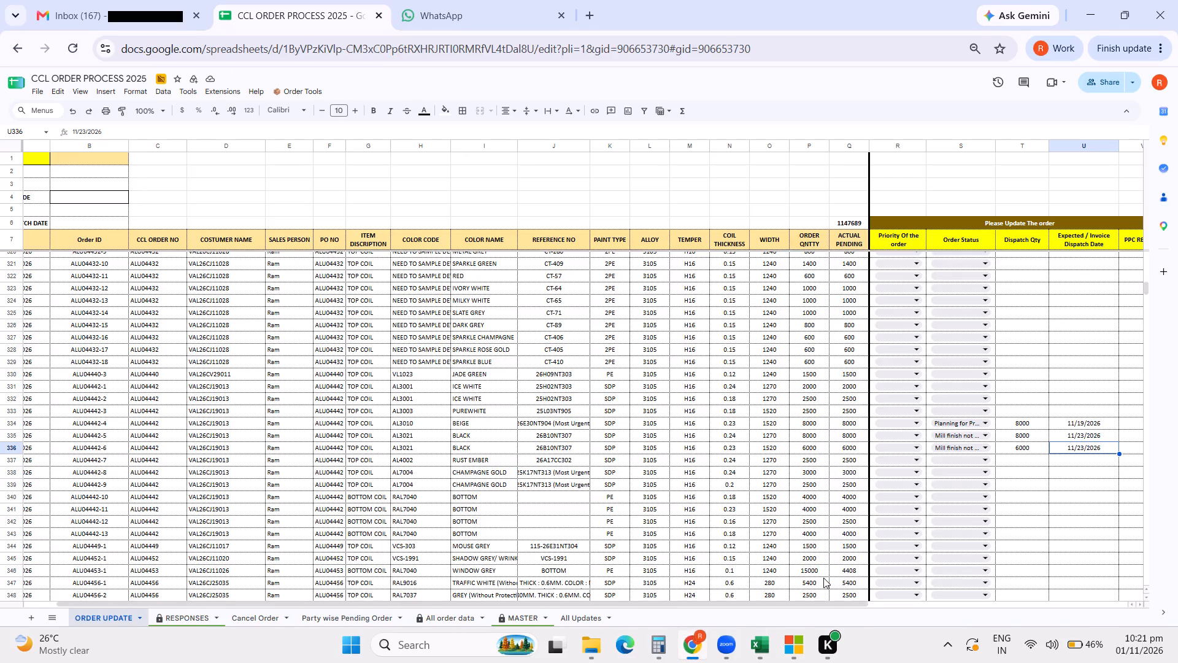
pyautogui.click(288, 90)
pyautogui.click(291, 105)
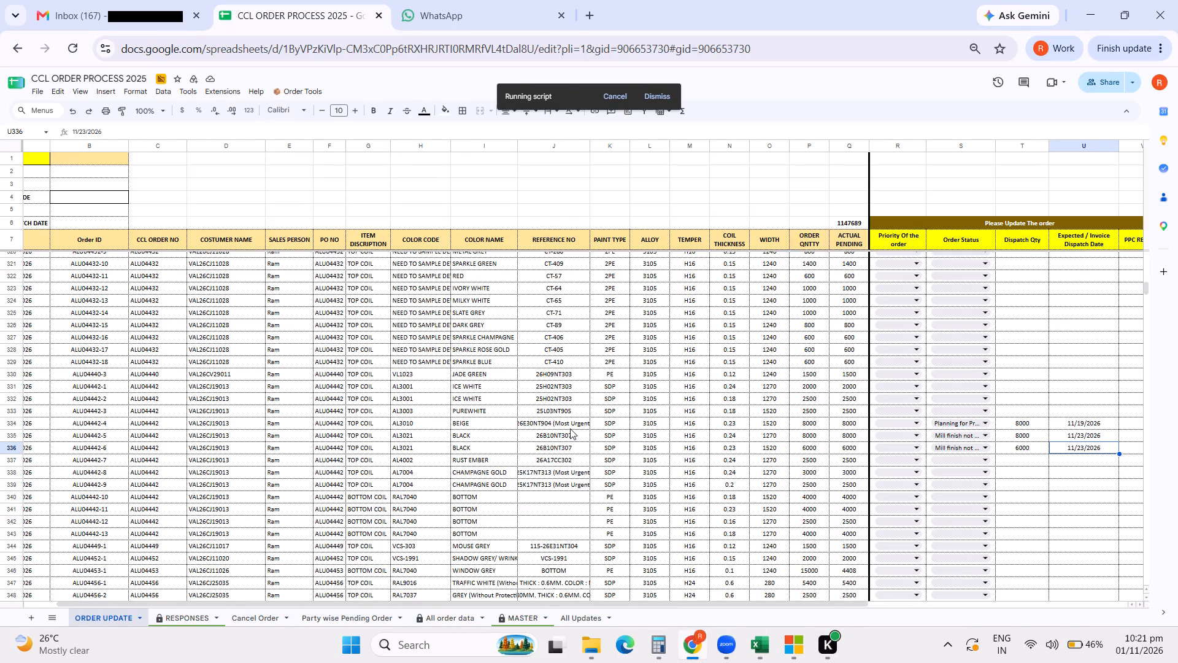
# Switch to the Pending Order 1nov26 workbook and refresh all data so Sheet14's dispatch-date summary is updated.
pyautogui.click(760, 645)
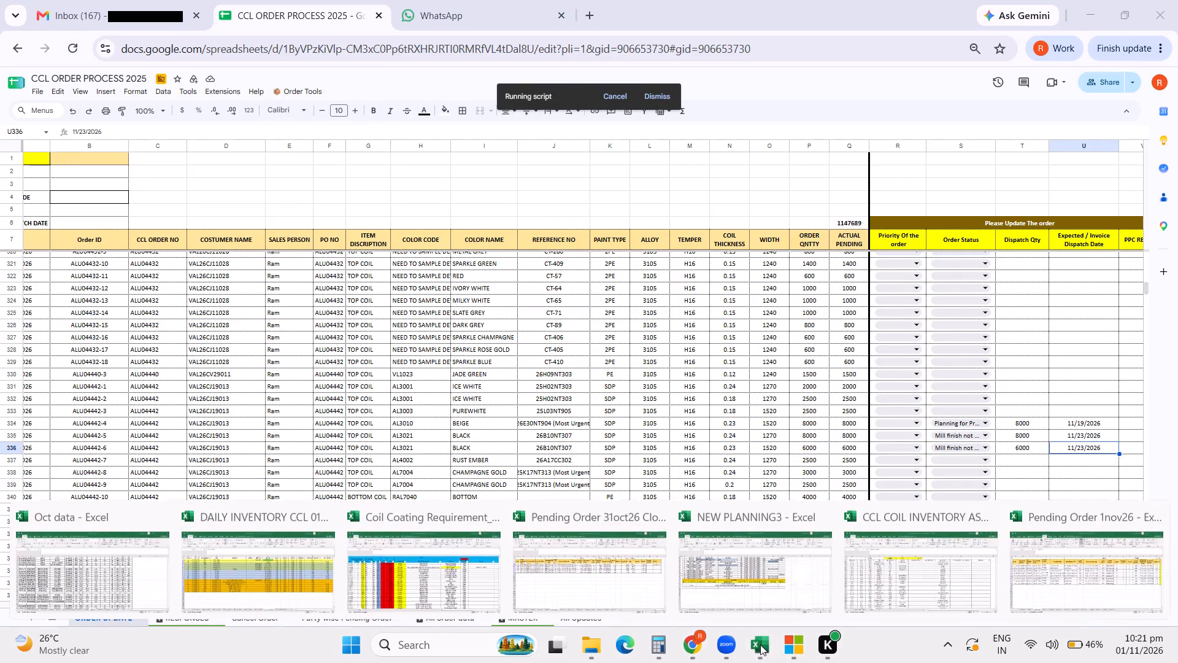
pyautogui.click(1035, 560)
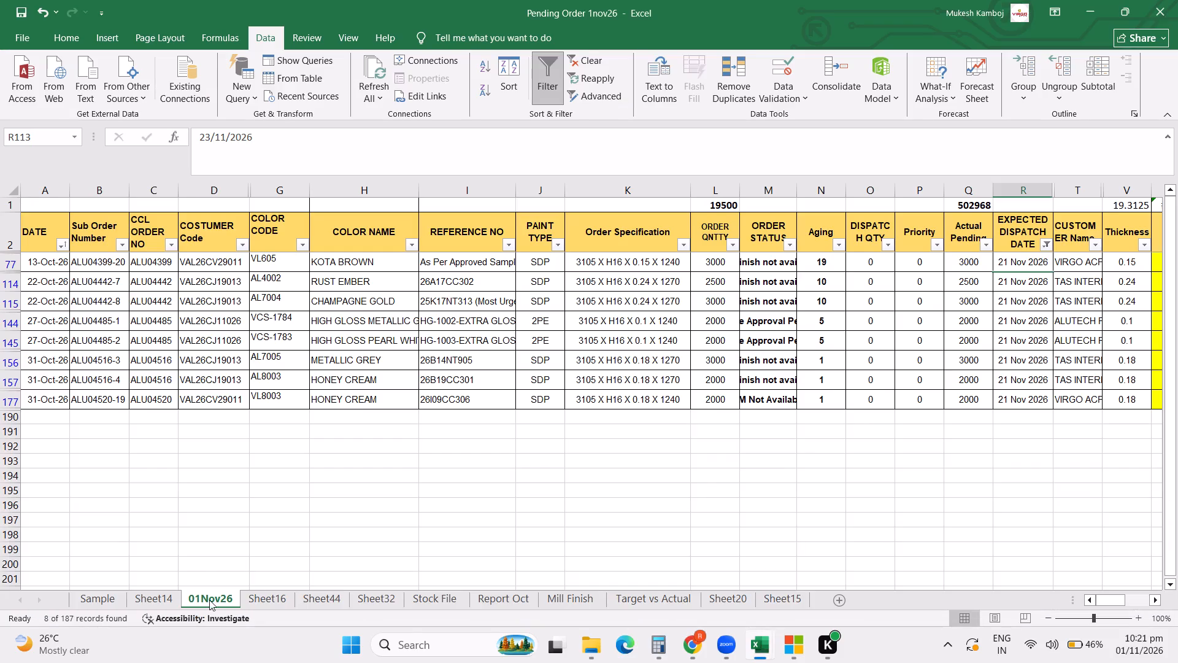
pyautogui.click(163, 598)
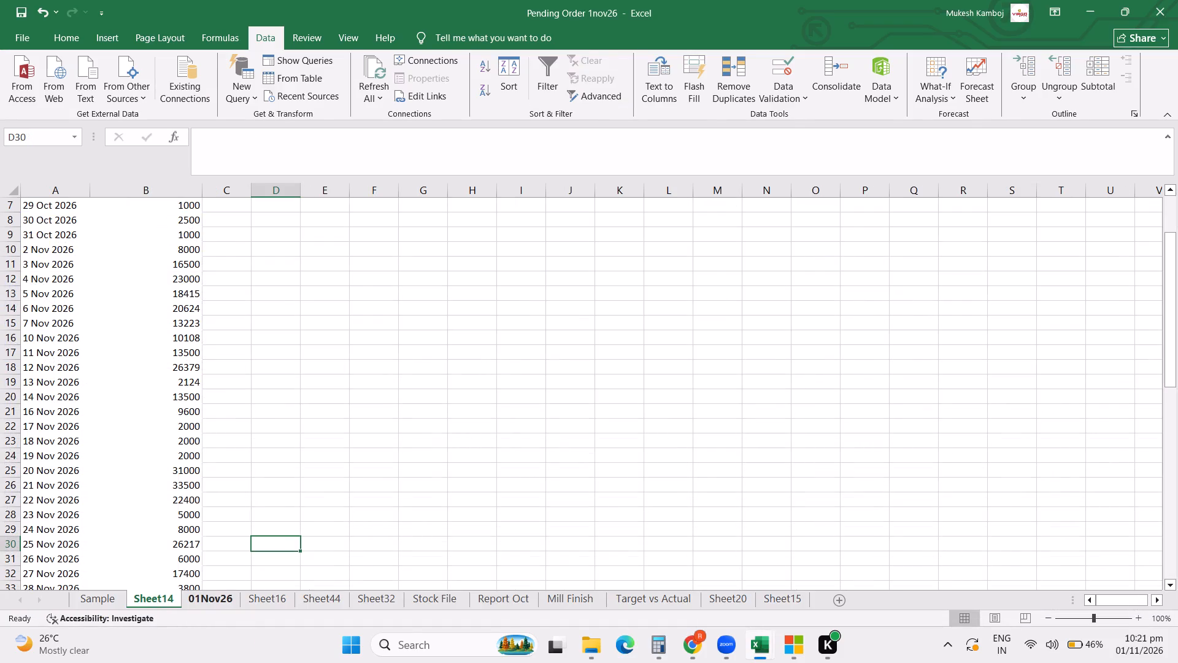
pyautogui.click(380, 68)
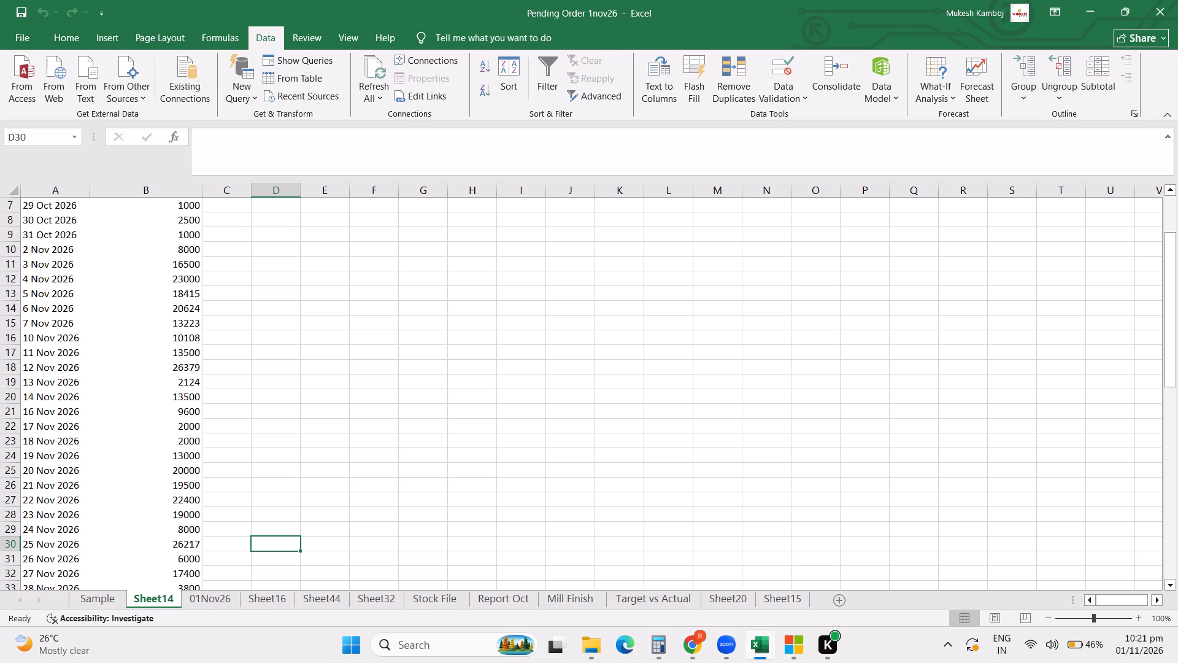
# Filter 01Nov26's expected dispatch date column to show only the orders dated 12 November 2026.
pyautogui.click(214, 598)
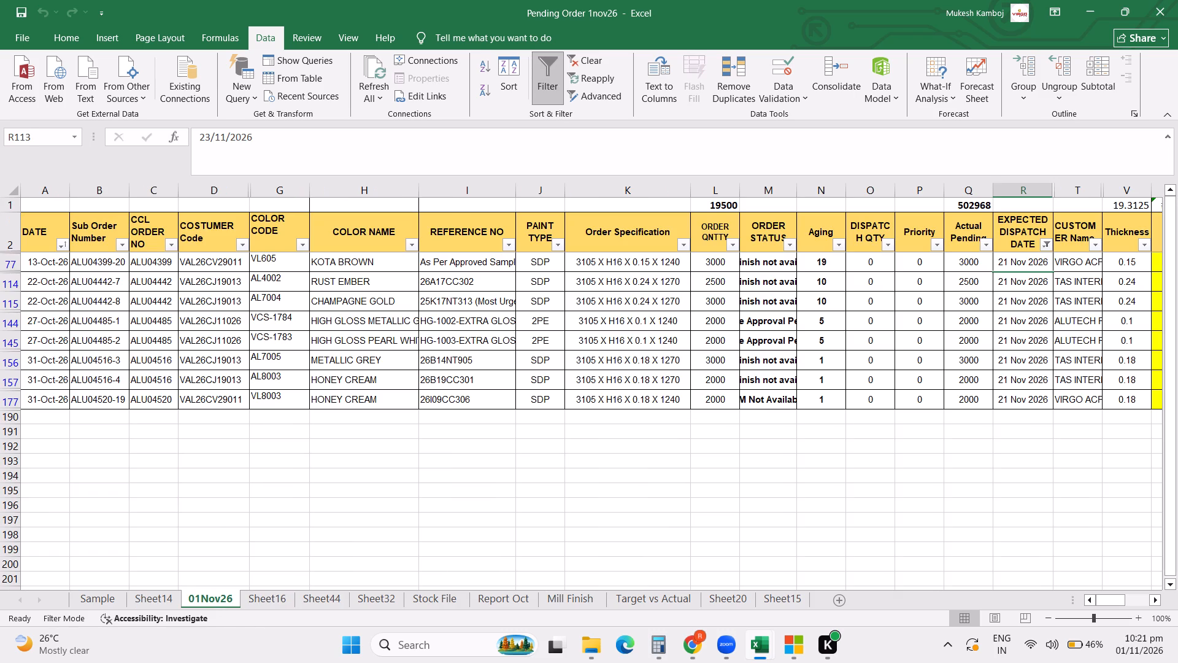
pyautogui.click(1045, 244)
pyautogui.click(885, 457)
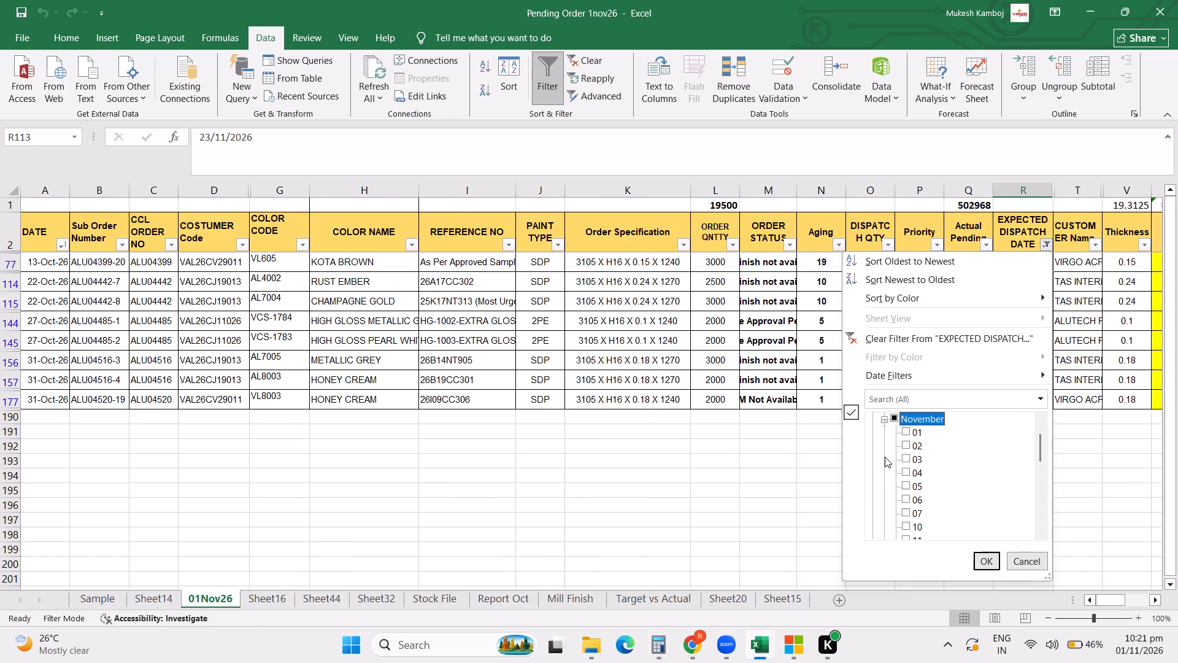
pyautogui.tripleClick(904, 419)
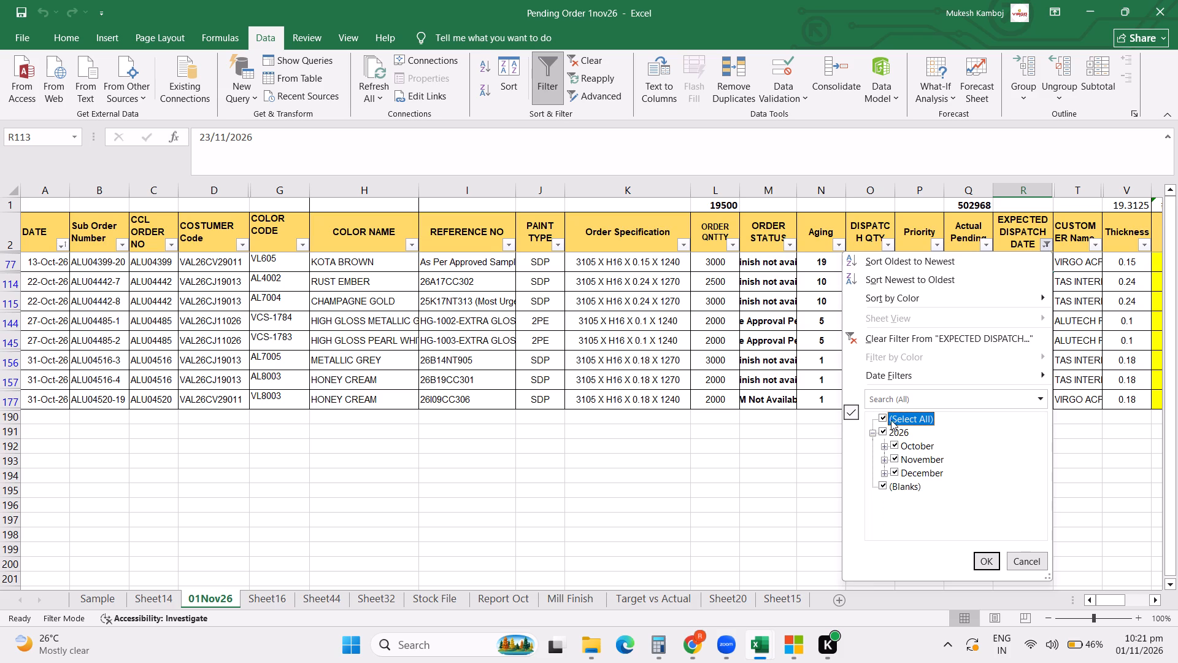
pyautogui.click(890, 419)
pyautogui.click(882, 462)
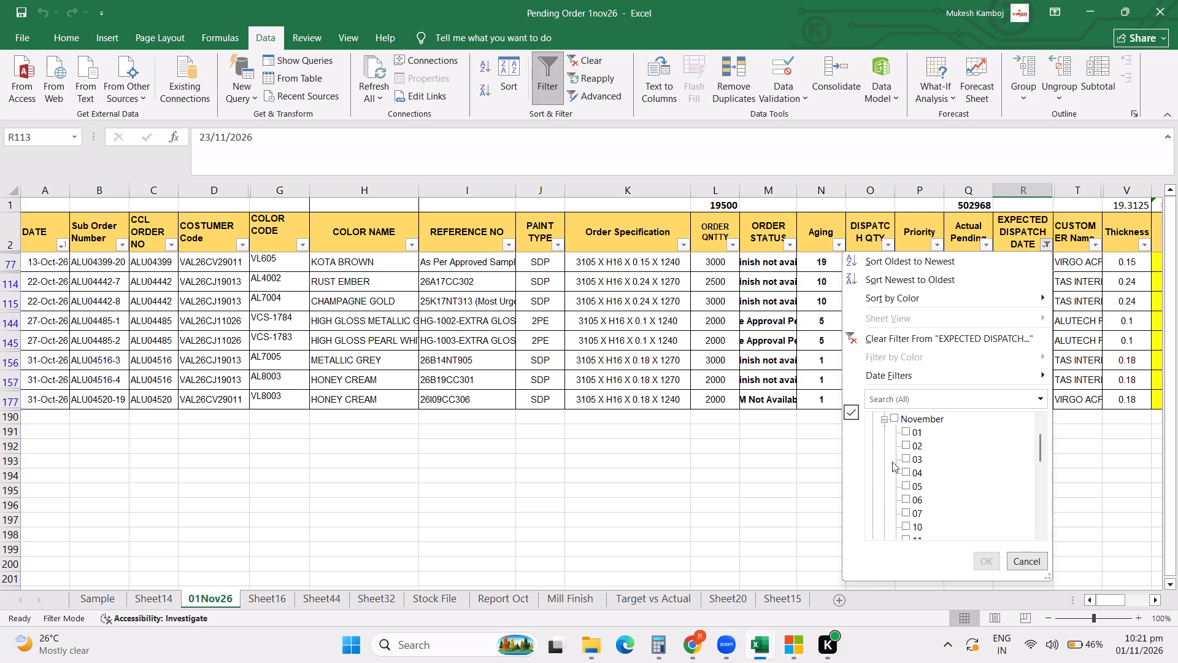
pyautogui.scroll(-3, 939, 467)
pyautogui.click(917, 437)
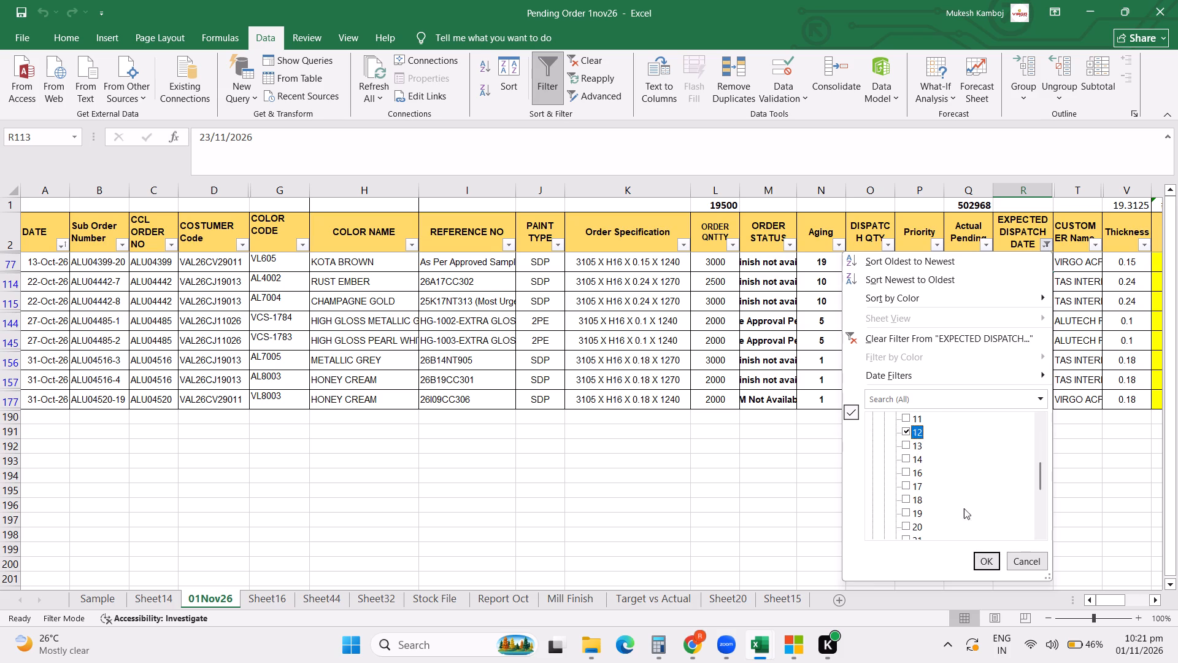
pyautogui.click(980, 557)
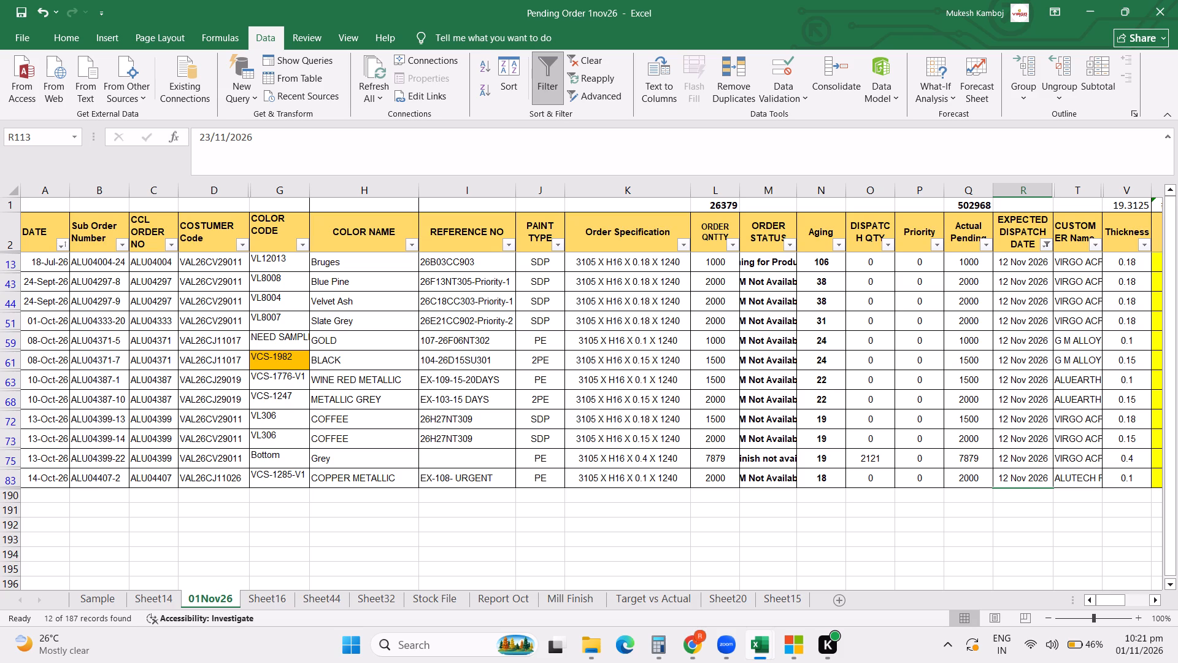
# Switch to the CCL ORDER PROCESS sheet and look for the 12 November orders in ORDER UPDATE.
pyautogui.click(695, 648)
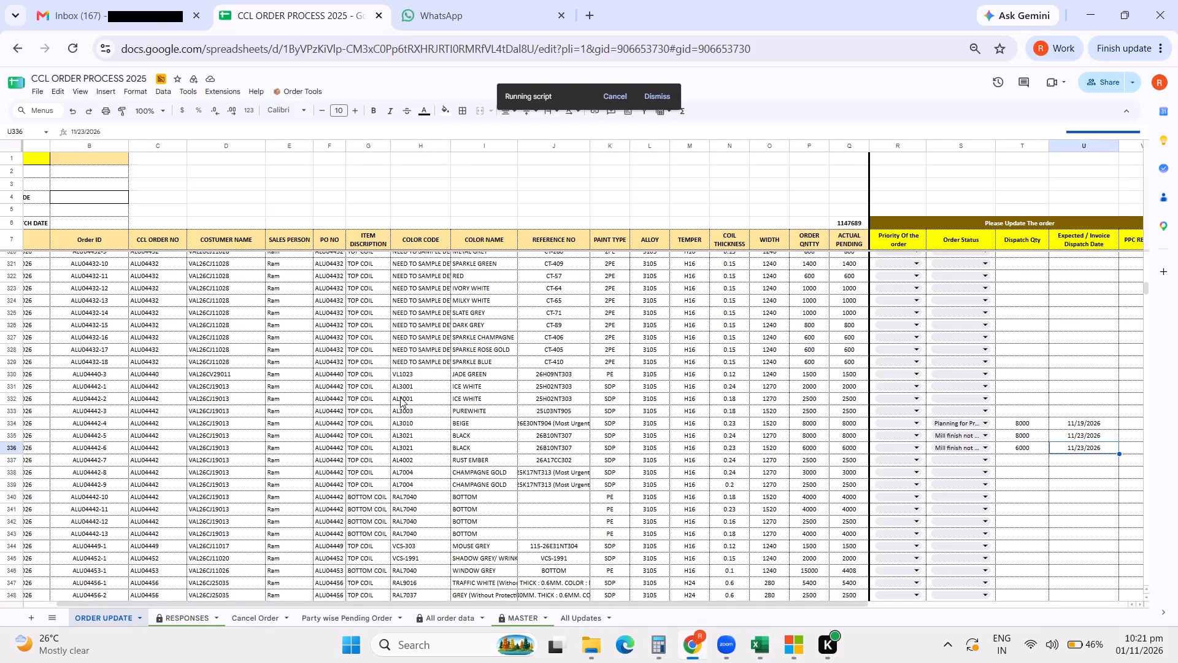
pyautogui.scroll(-1, 400, 397)
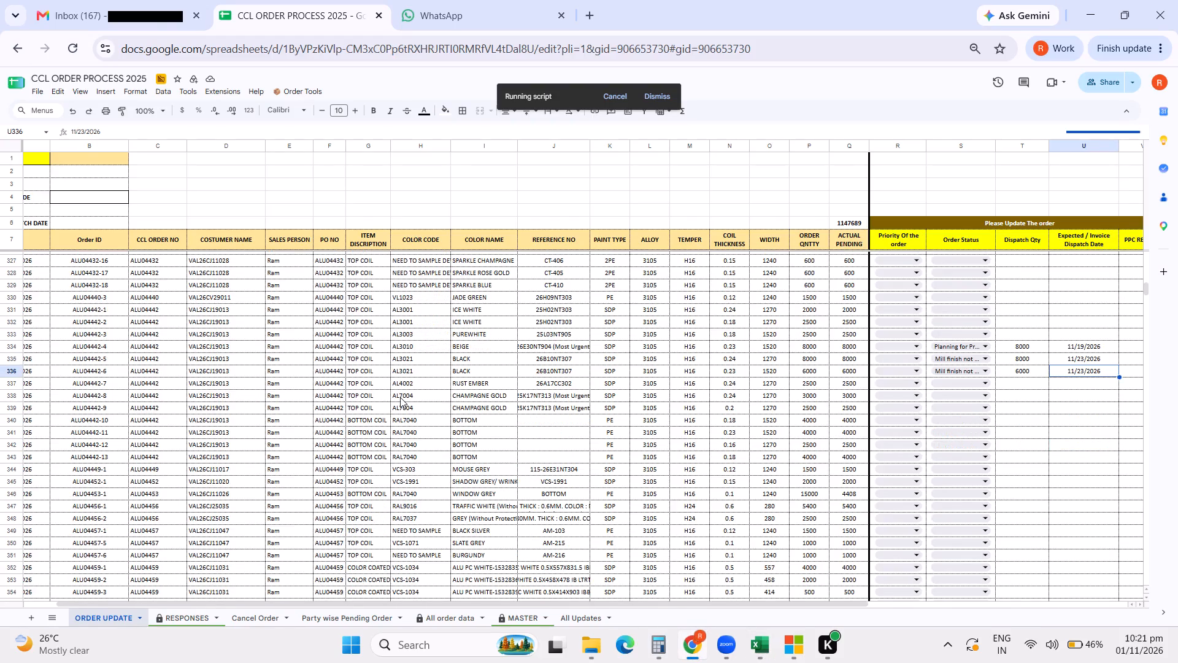
pyautogui.scroll(2, 400, 397)
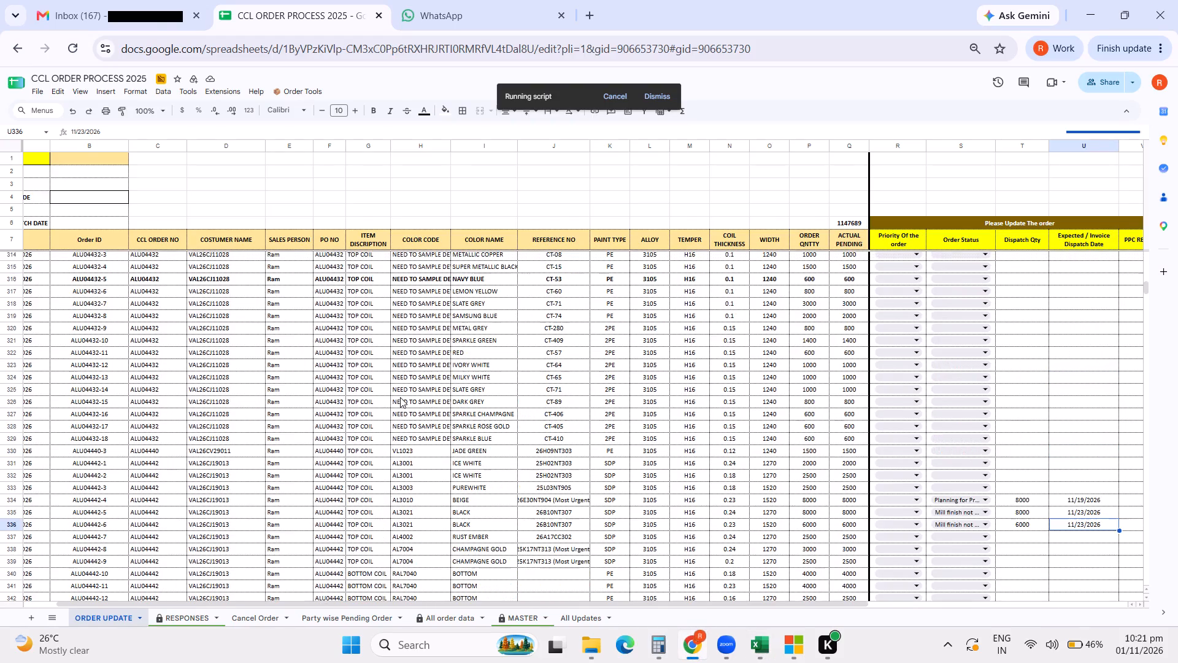
pyautogui.scroll(3, 400, 397)
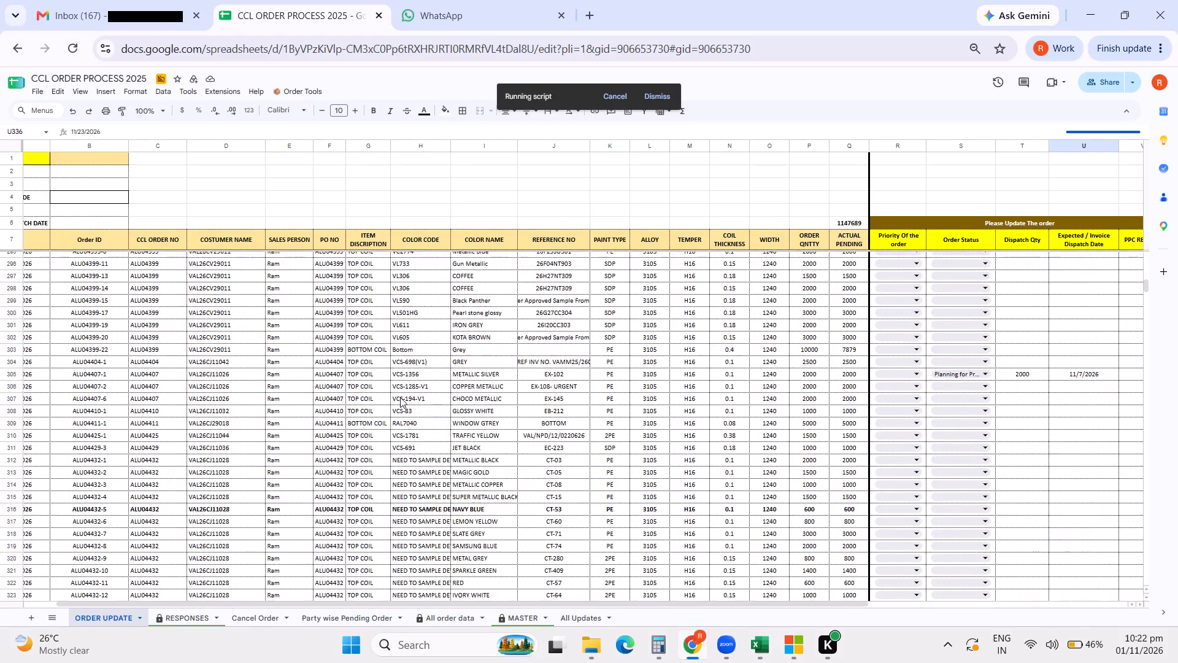
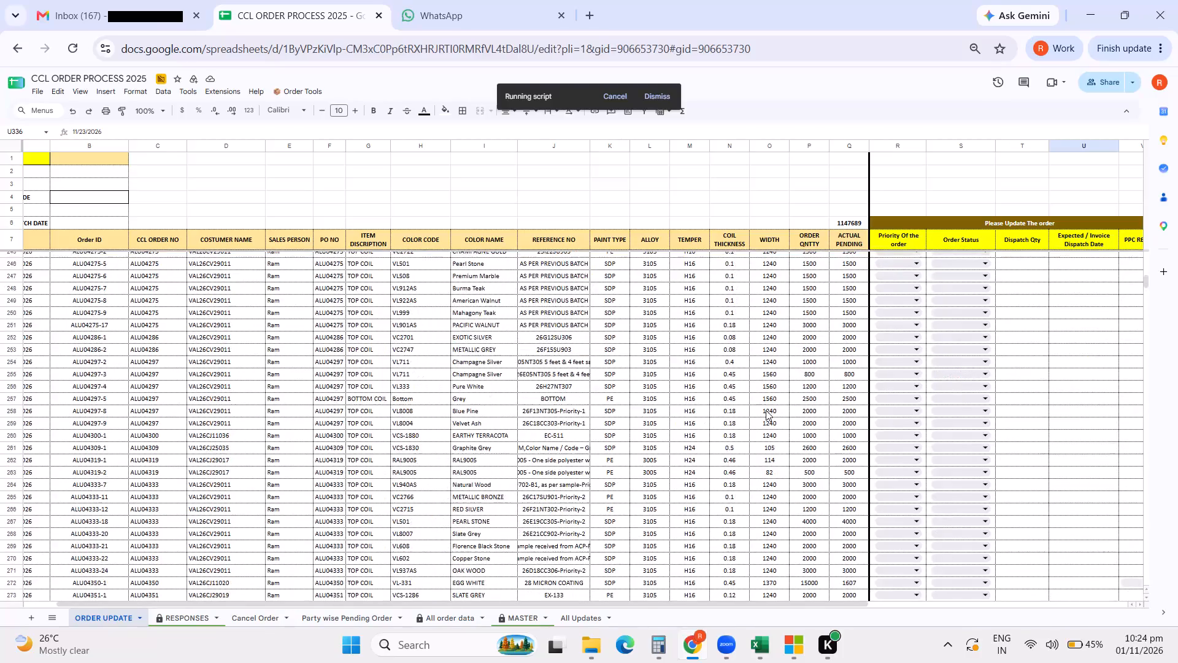
# Look through the ORDER UPDATE rows around the recently rescheduled ALU04442 orders for the 12 November orders.
pyautogui.scroll(5, 766, 410)
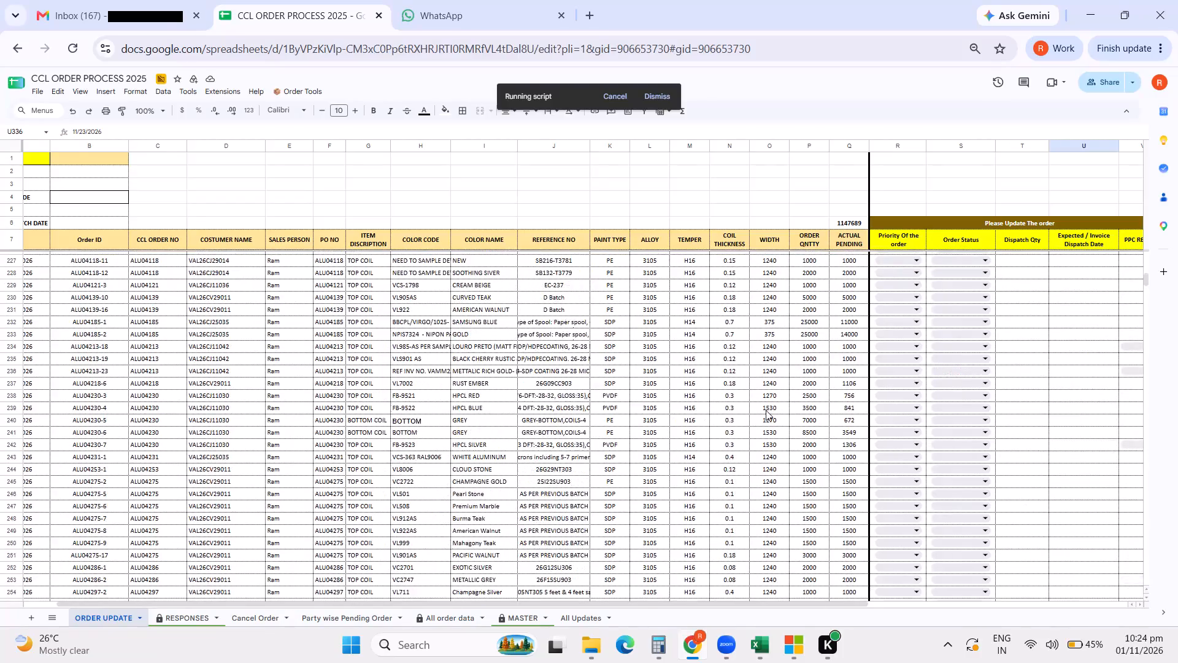
pyautogui.scroll(5, 766, 410)
pyautogui.scroll(-20, 766, 410)
pyautogui.scroll(-4, 766, 410)
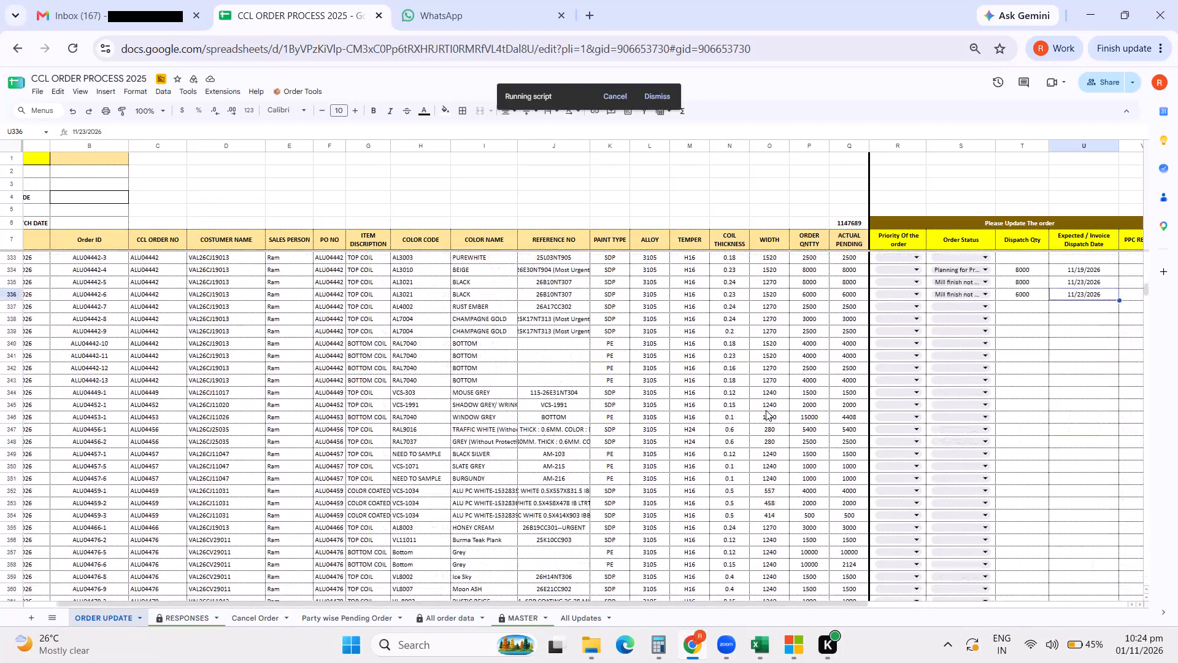
pyautogui.scroll(5, 766, 410)
pyautogui.scroll(-1, 766, 410)
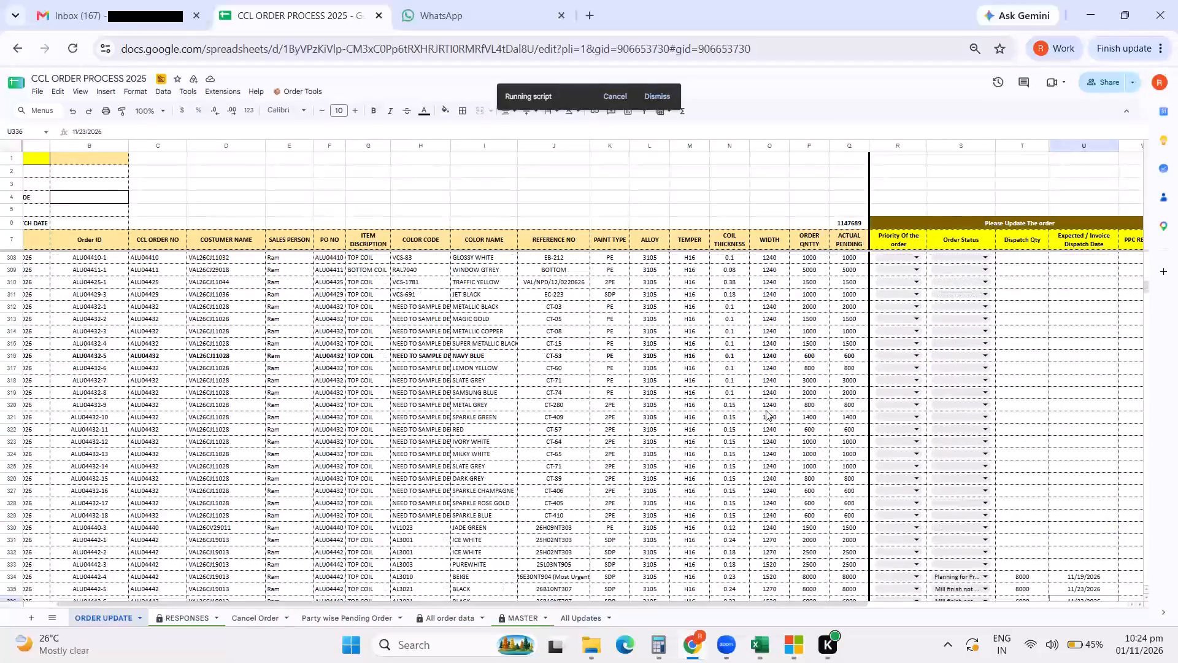
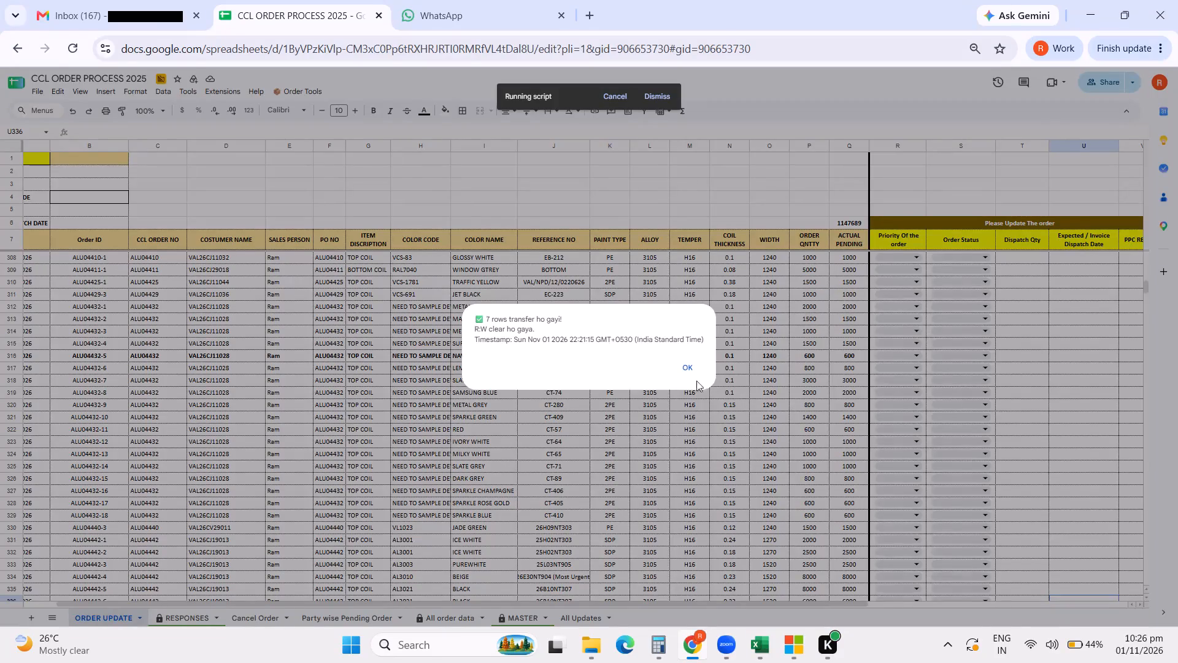
# Switch to the Pending Order 1nov26 workbook and set ALU04399-22's expected dispatch date to 13 November 2026 in 01Nov26.
pyautogui.click(684, 367)
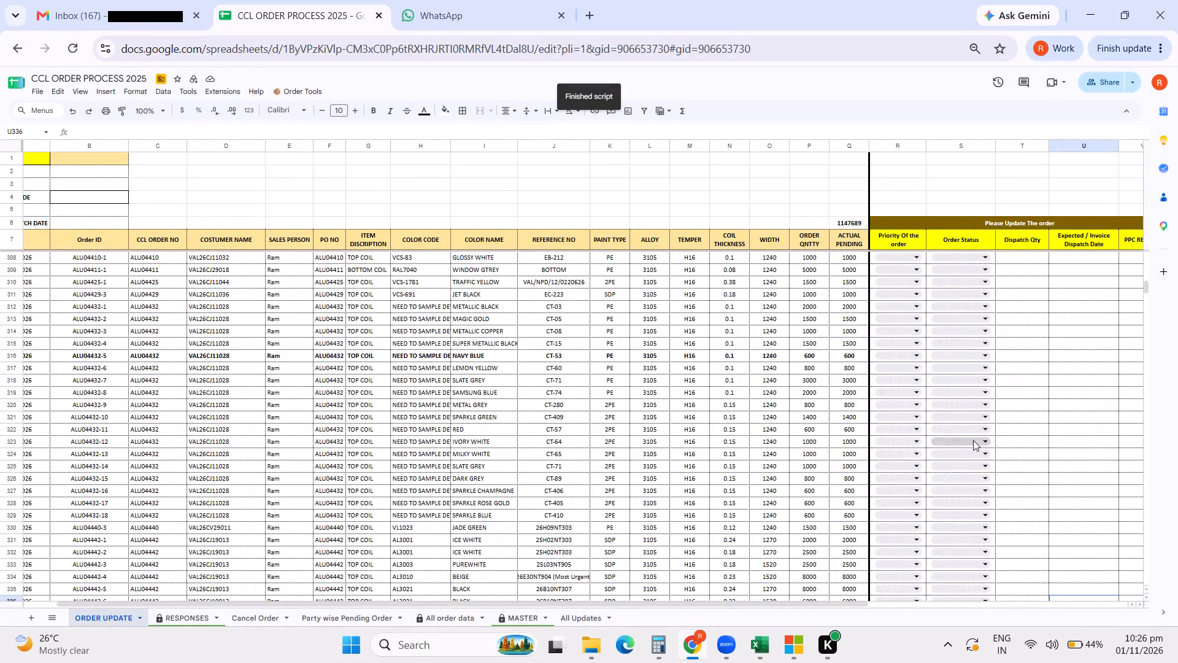
pyautogui.click(755, 640)
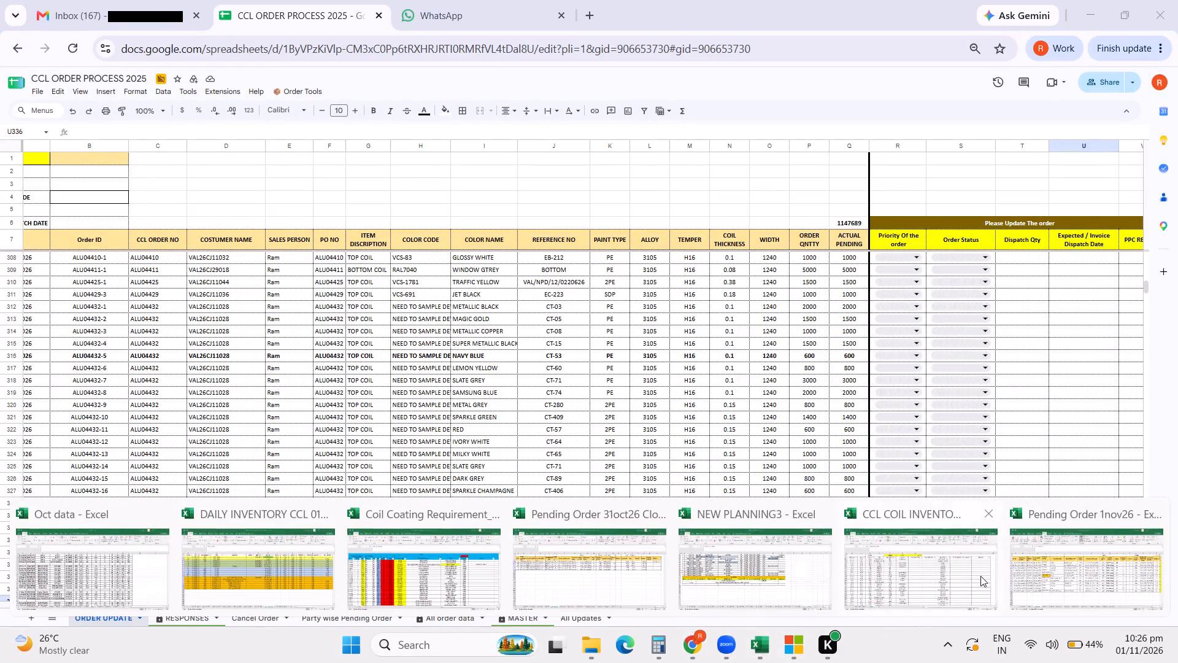
pyautogui.click(1069, 573)
pyautogui.click(882, 533)
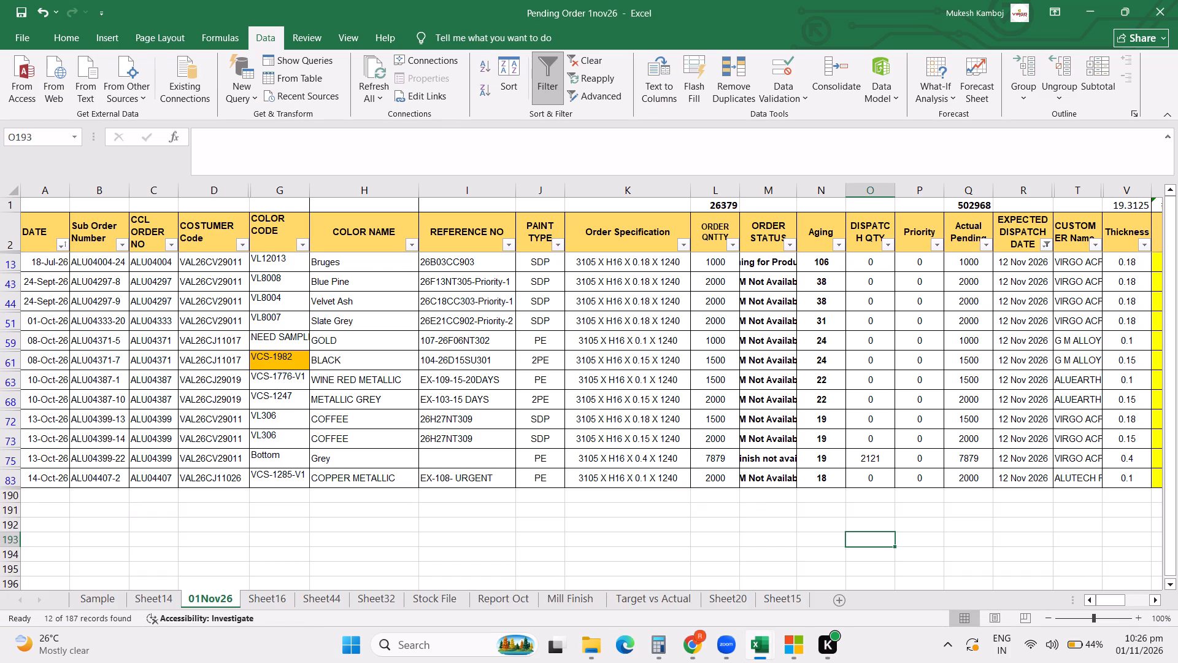
pyautogui.click(1003, 460)
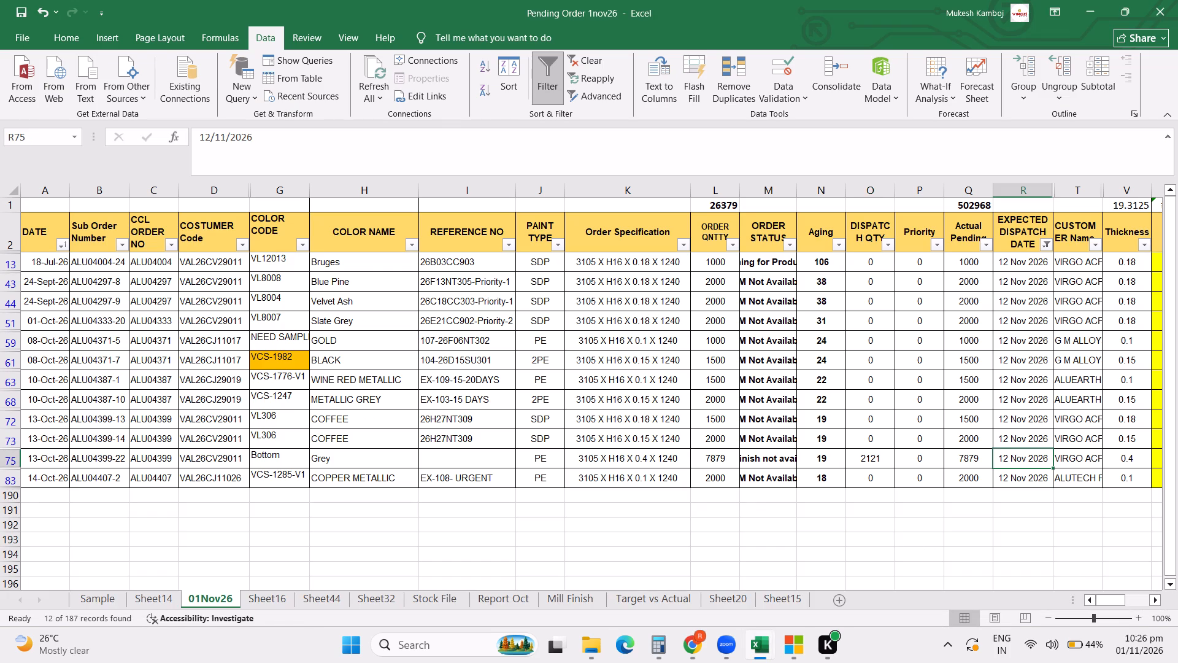
pyautogui.click(207, 133)
pyautogui.press('Right')
pyautogui.press('BackSpace')
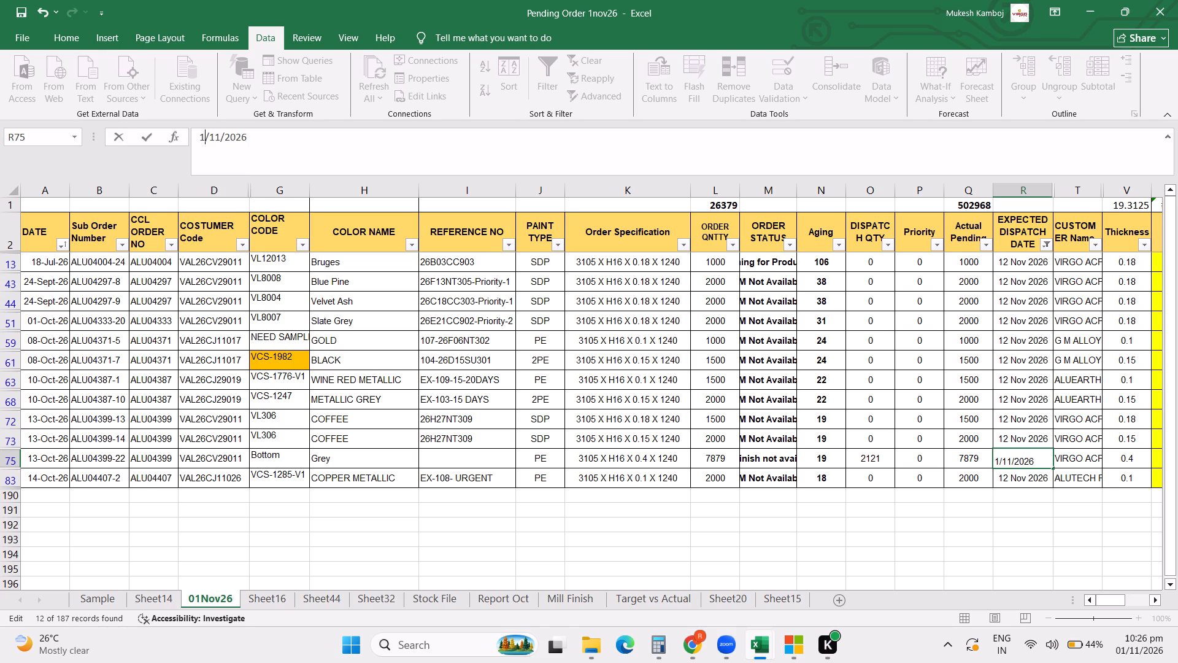
pyautogui.press('3')
pyautogui.press('Return')
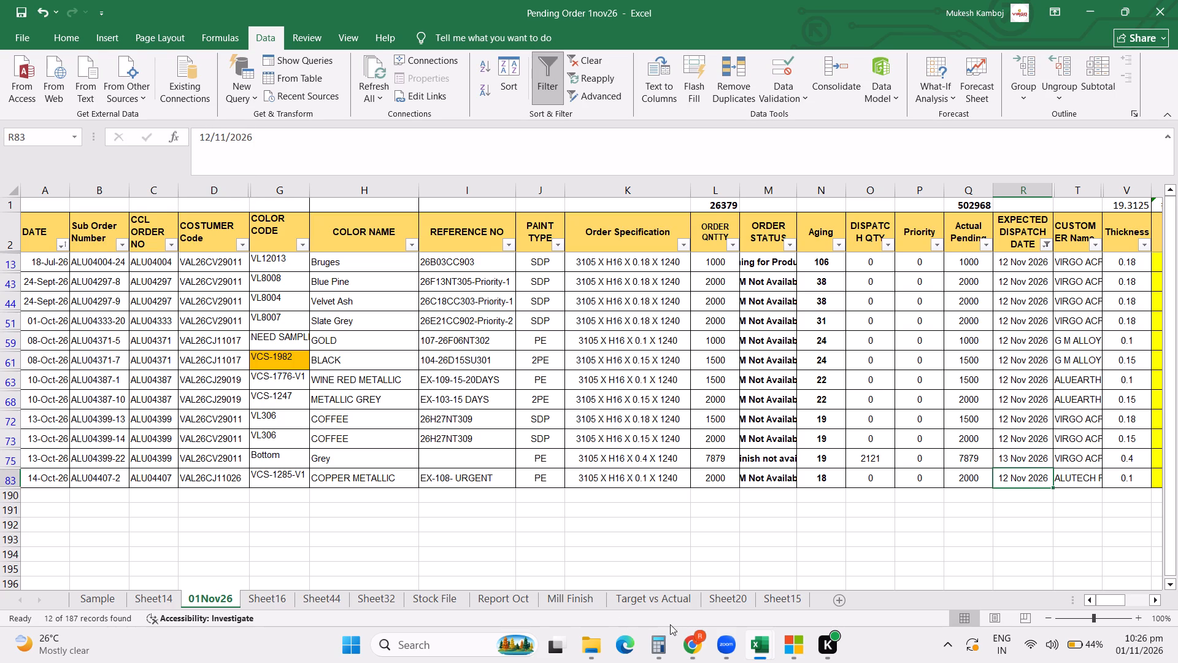
# Refresh the pivot table of pending quantities by dispatch date in Sheet14.
pyautogui.click(144, 602)
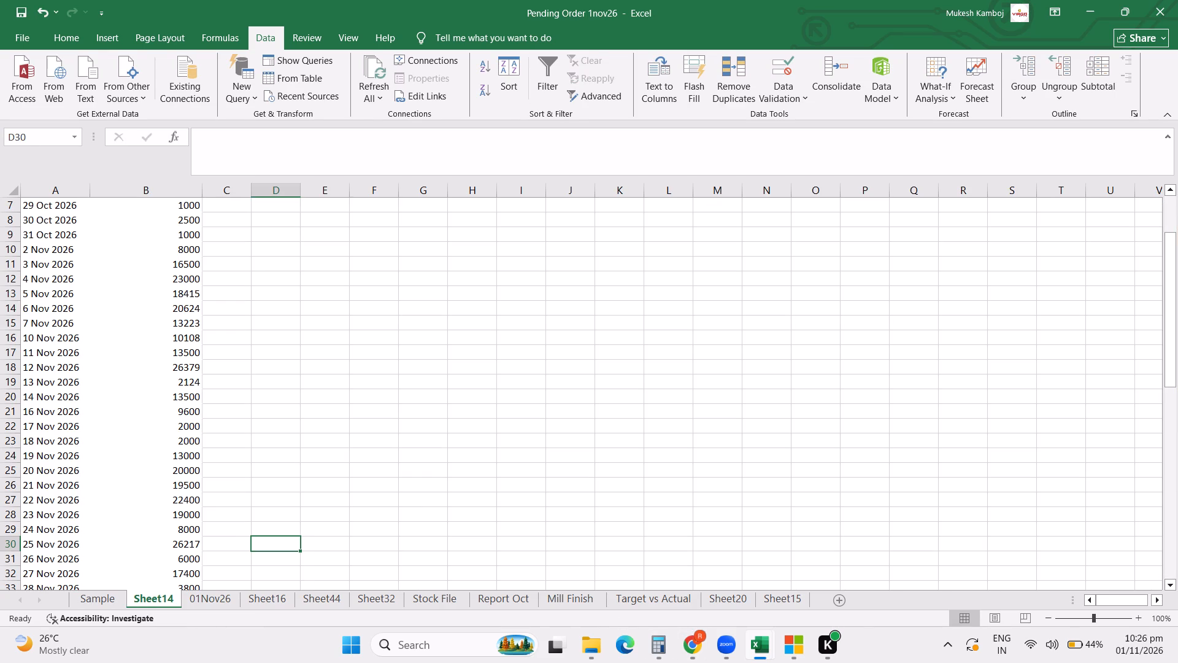
pyautogui.click(368, 82)
pyautogui.click(393, 114)
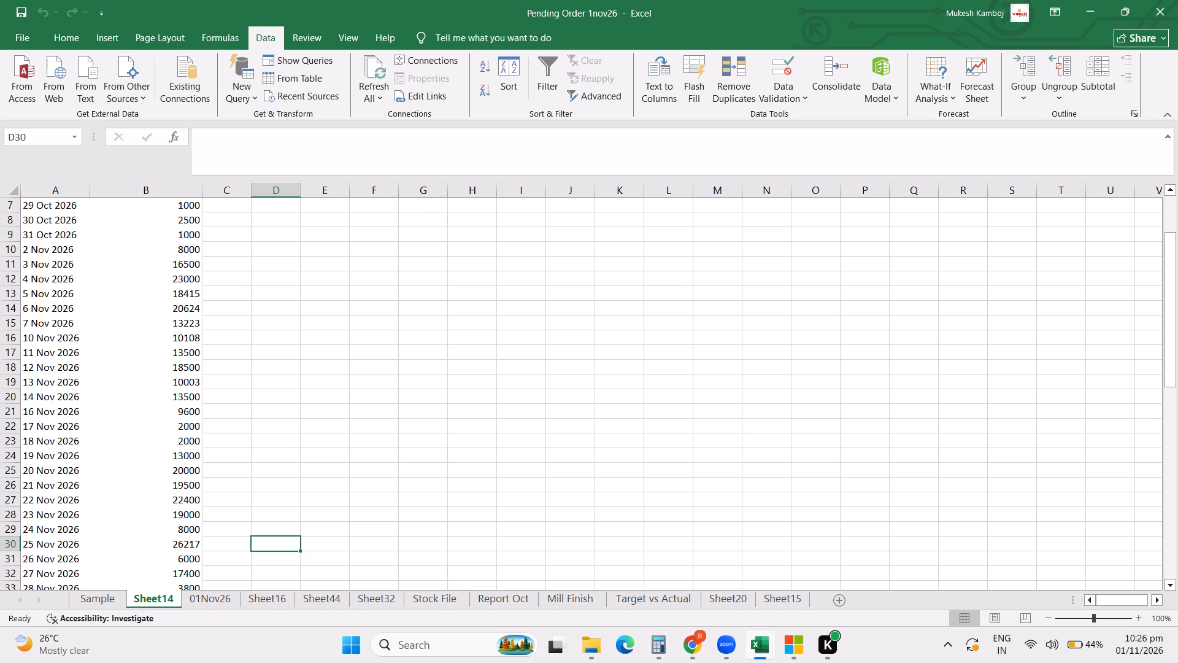
# Review the refreshed pending quantities across the October, November and December dispatch dates in Sheet14.
pyautogui.scroll(4, 420, 211)
pyautogui.scroll(-4, 398, 282)
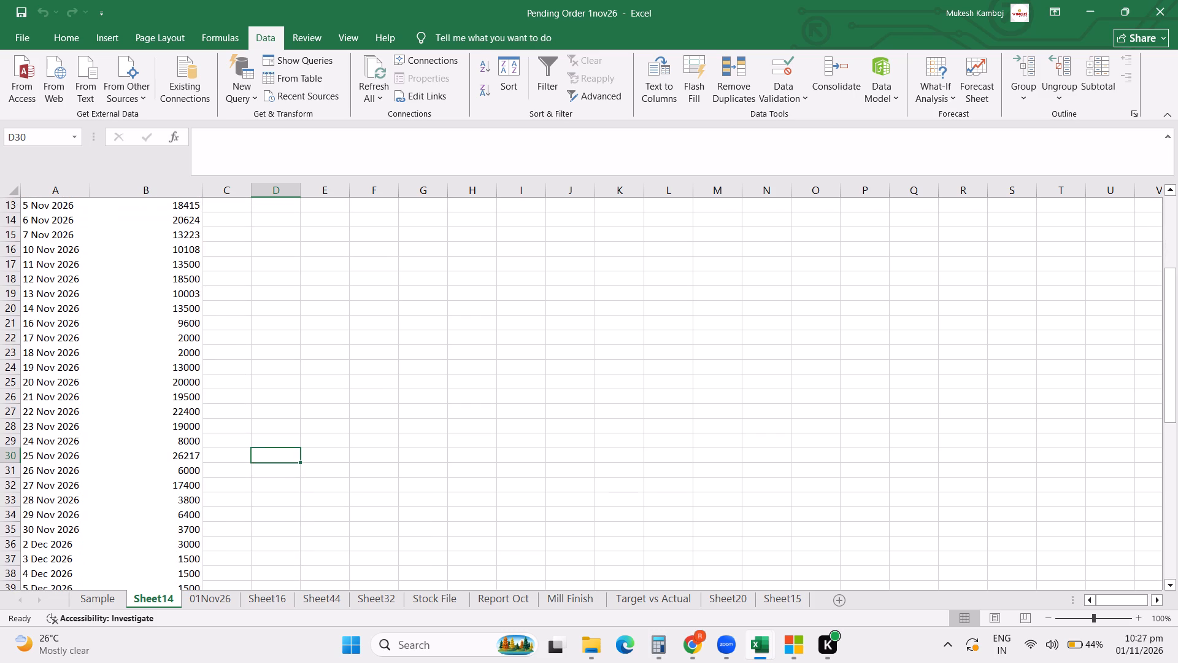
pyautogui.scroll(-6, 398, 282)
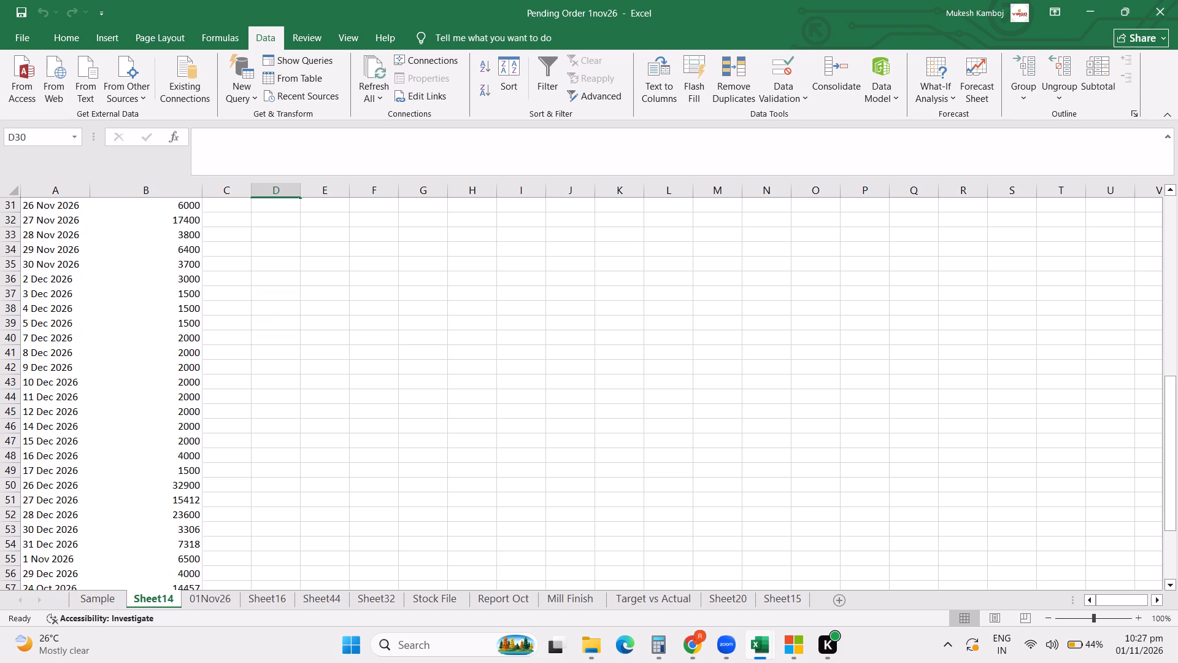
pyautogui.scroll(4, 398, 282)
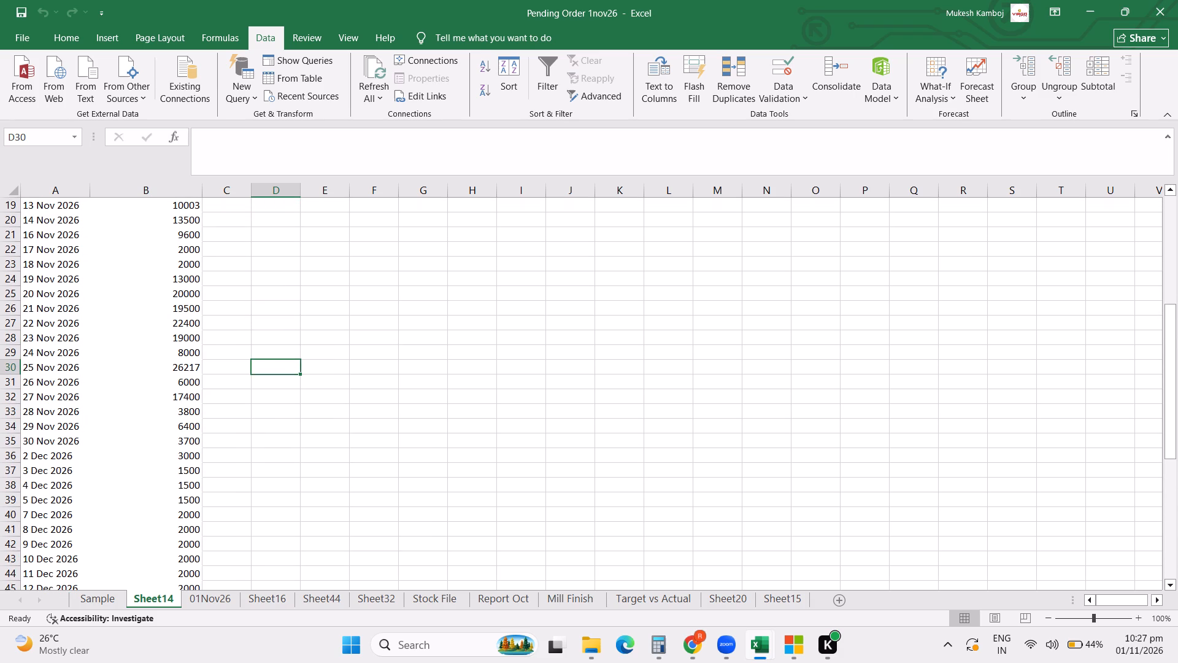
pyautogui.scroll(6, 398, 282)
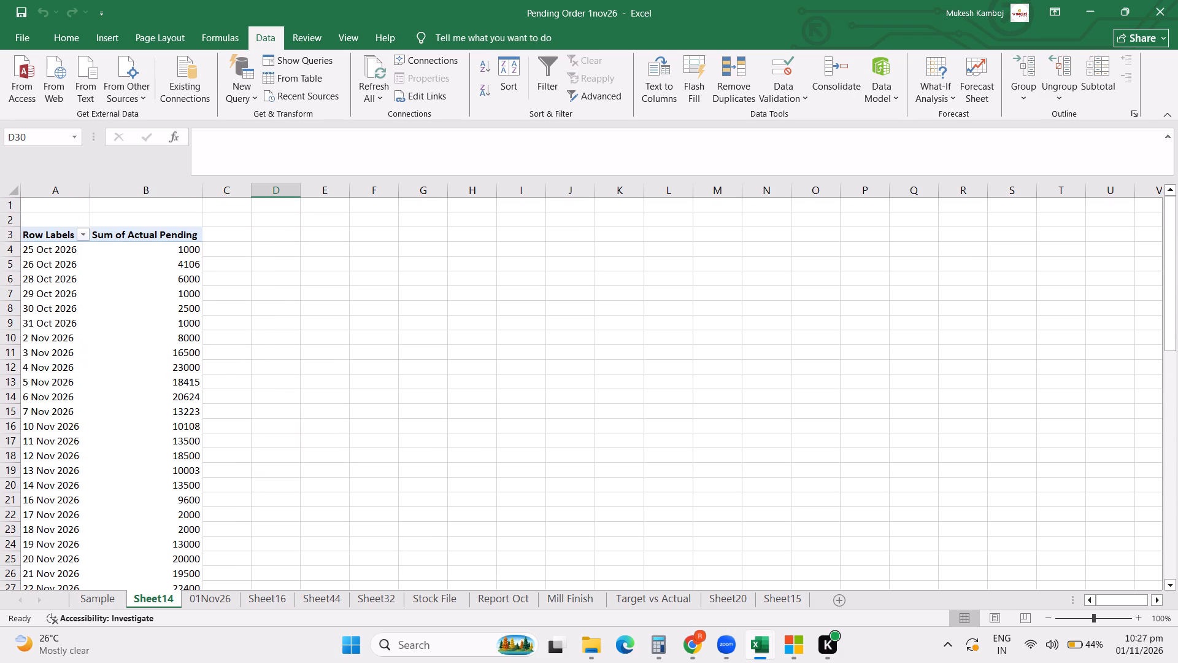
pyautogui.scroll(-2, 404, 289)
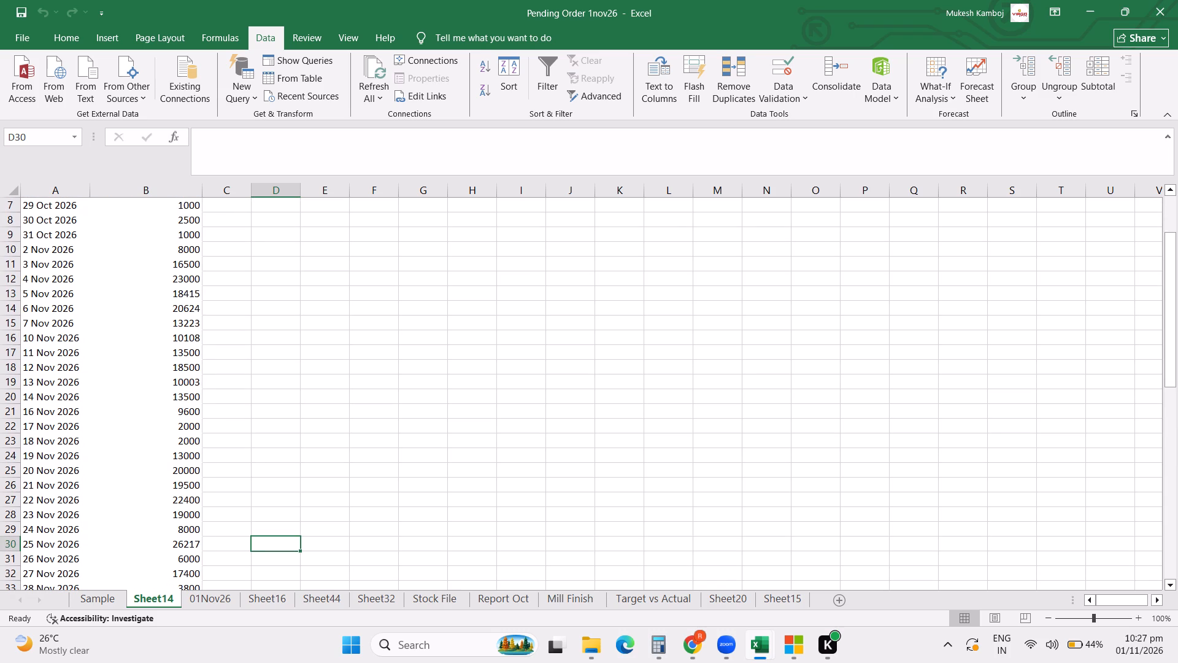
# Switch to the CCL ORDER PROCESS 2025 sheet and set ALU04399-22's order status to Mill finish not available in ORDER UPDATE.
pyautogui.click(699, 651)
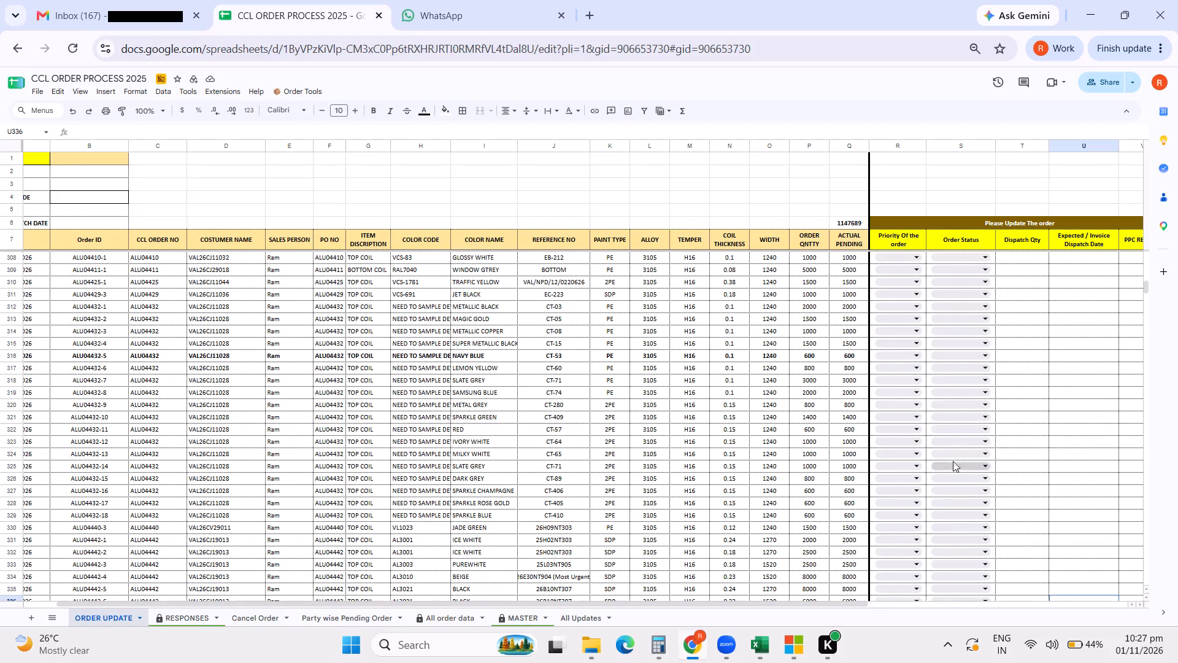
pyautogui.scroll(-6, 984, 449)
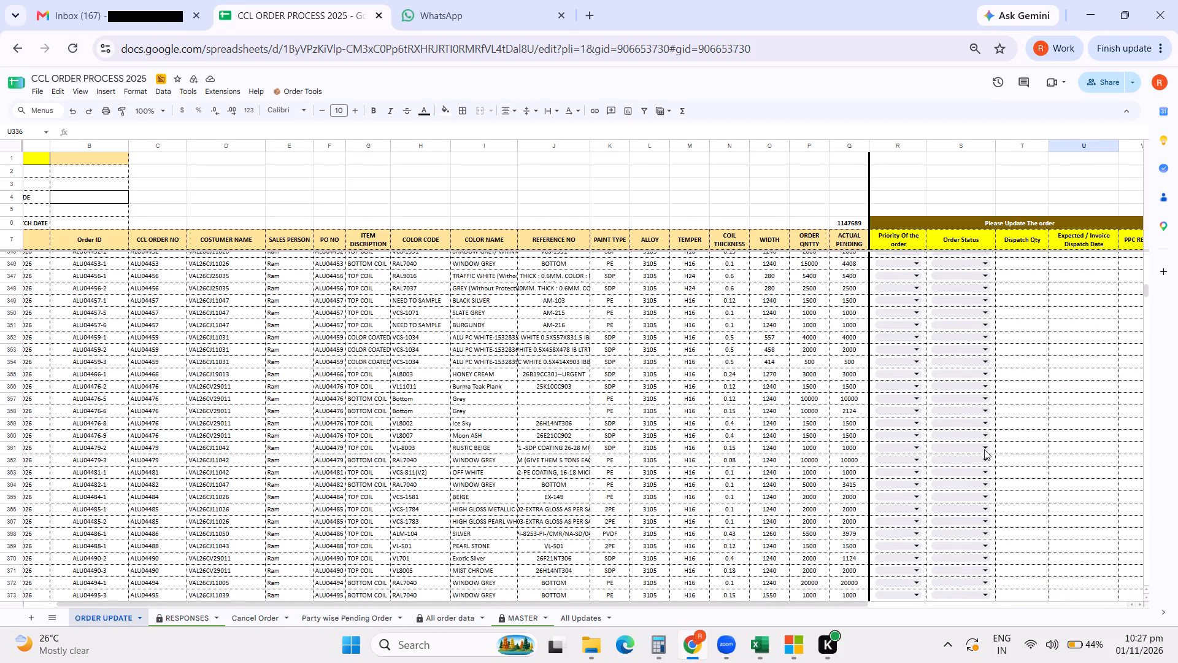
pyautogui.scroll(-2, 984, 449)
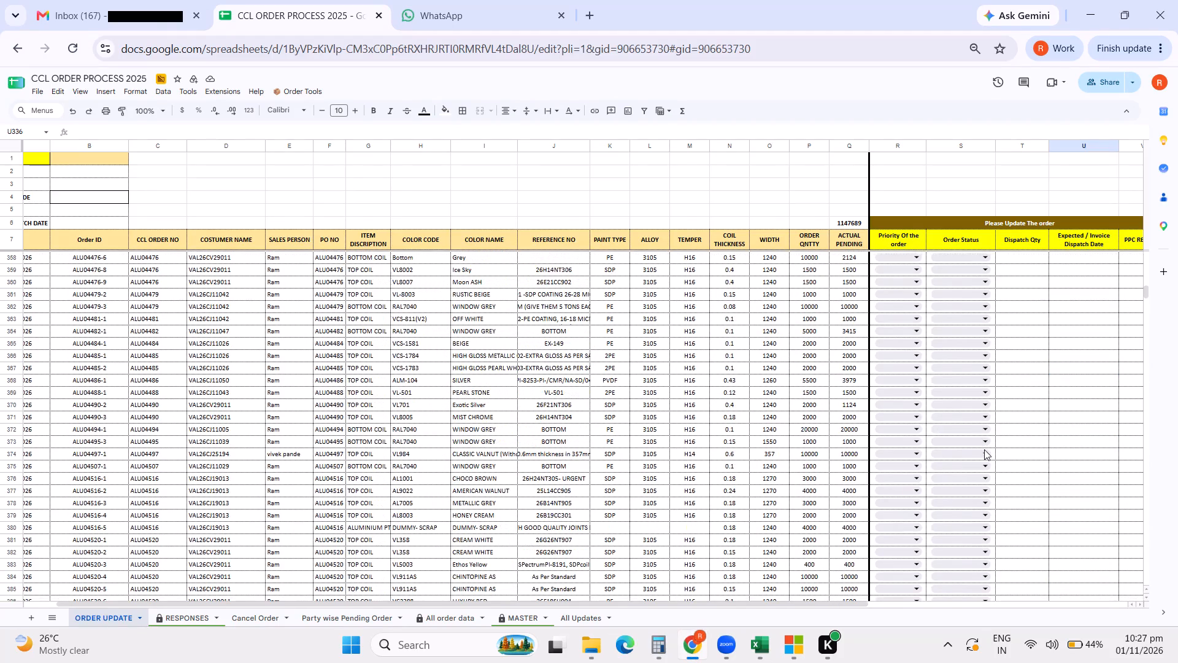
pyautogui.scroll(-5, 984, 449)
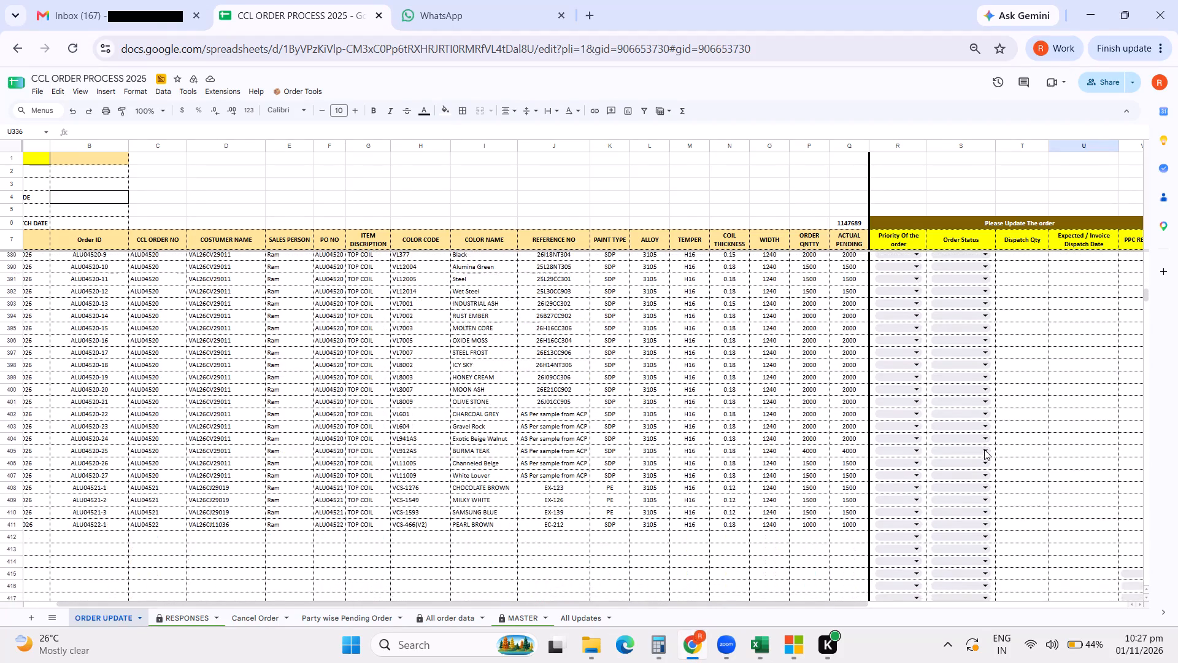
pyautogui.scroll(14, 984, 449)
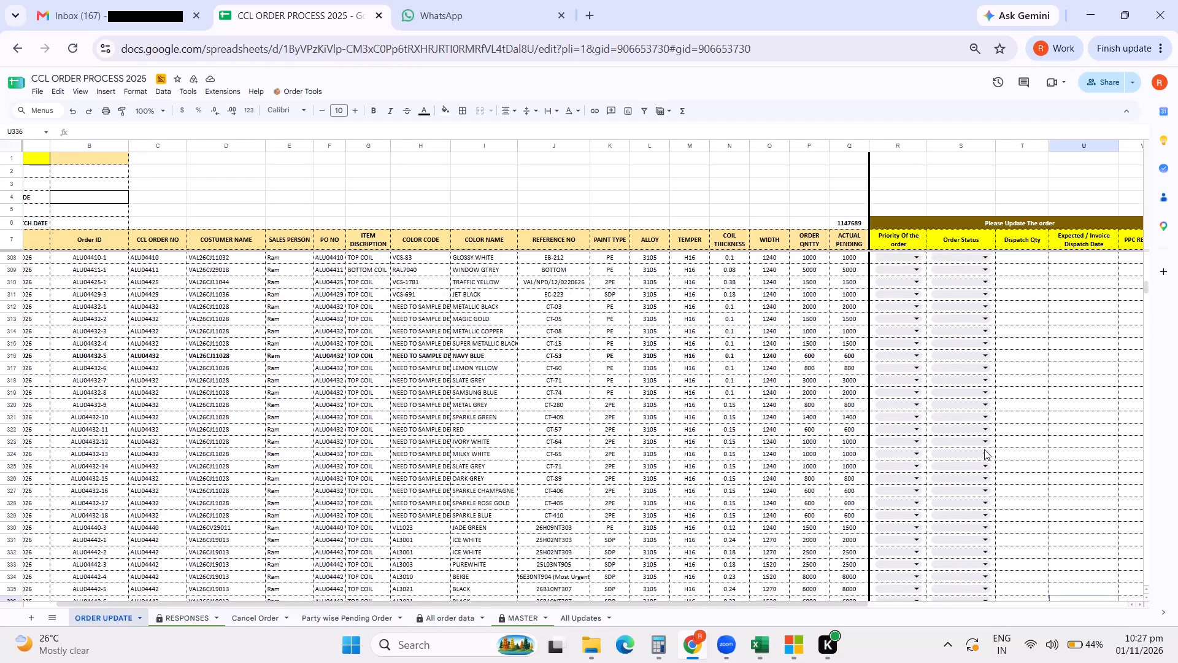
pyautogui.scroll(1, 984, 449)
pyautogui.click(969, 350)
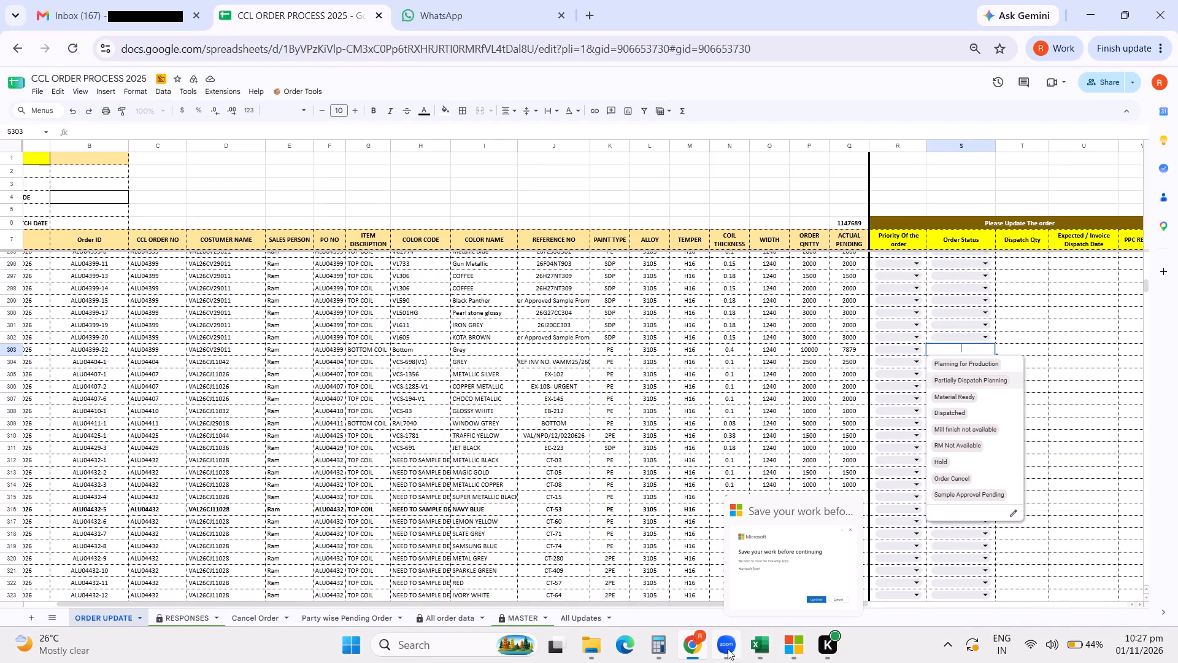
pyautogui.click(656, 645)
pyautogui.click(752, 648)
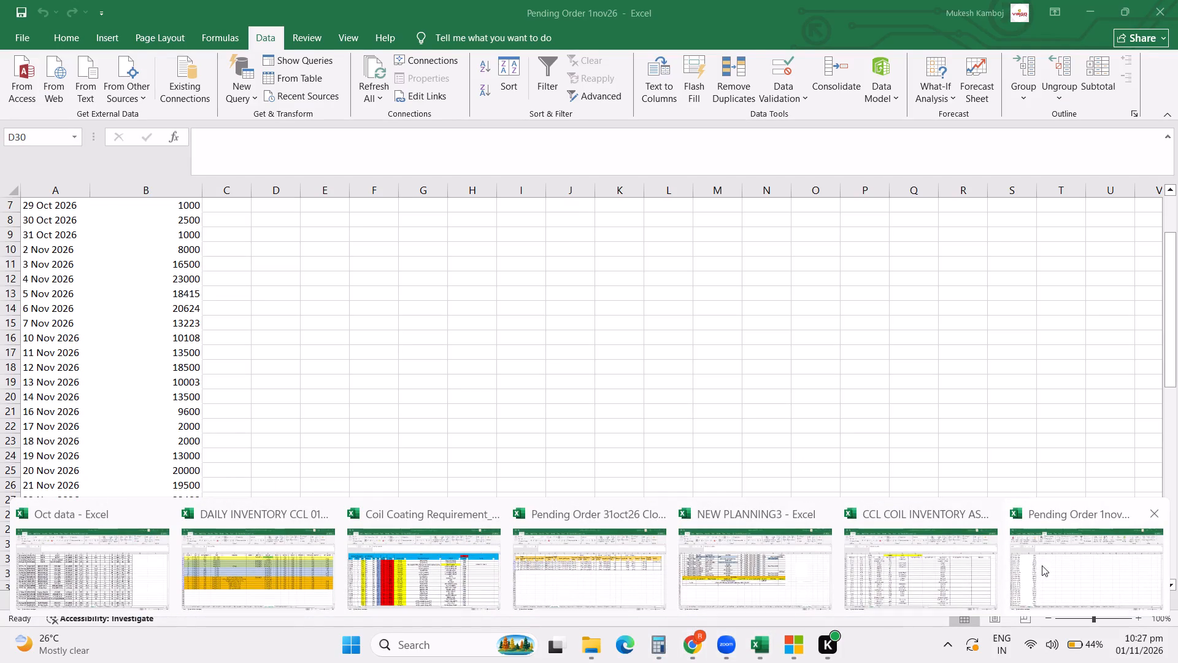
pyautogui.click(1042, 565)
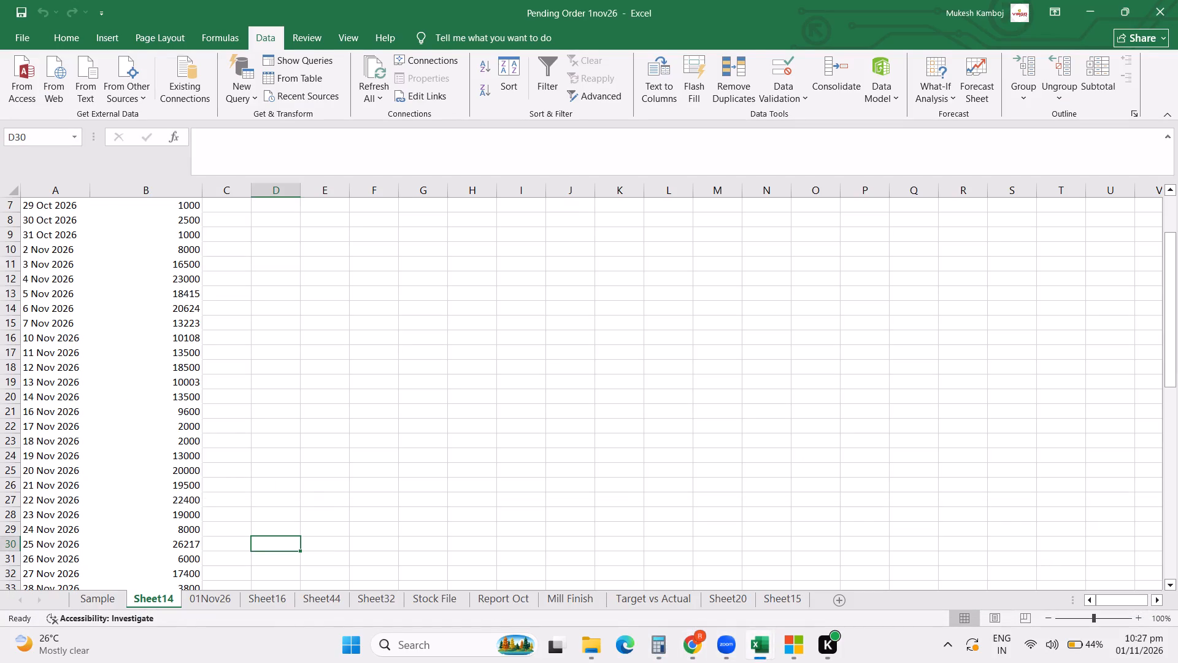
pyautogui.scroll(3, 479, 396)
pyautogui.scroll(-2, 478, 396)
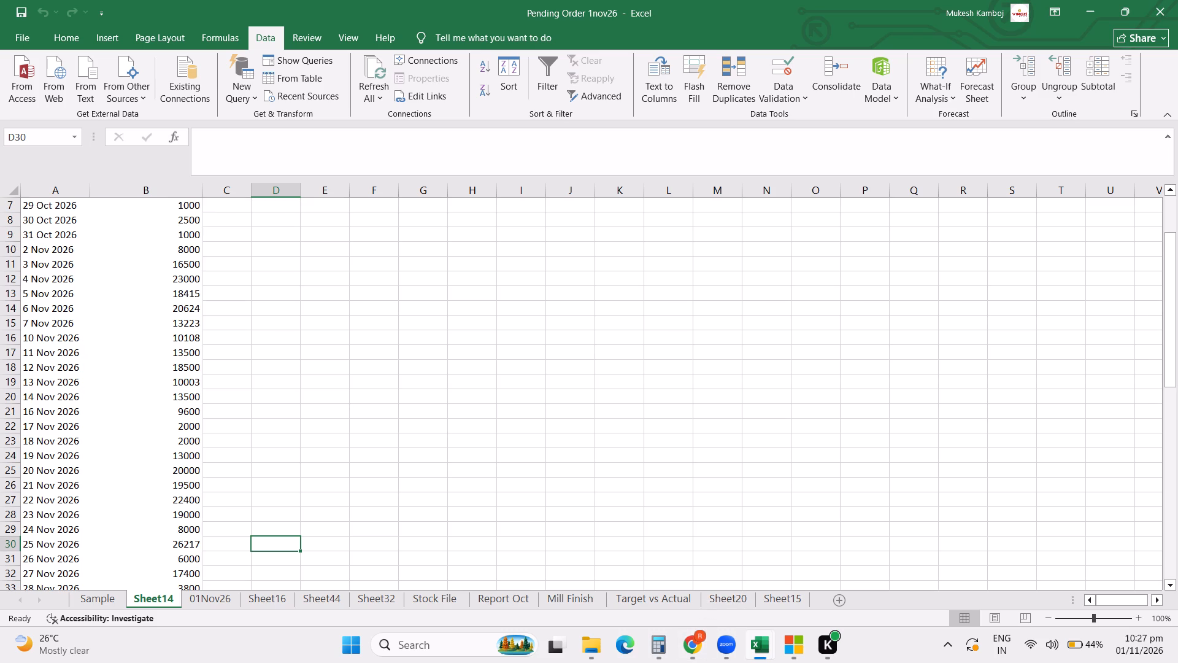
pyautogui.click(698, 653)
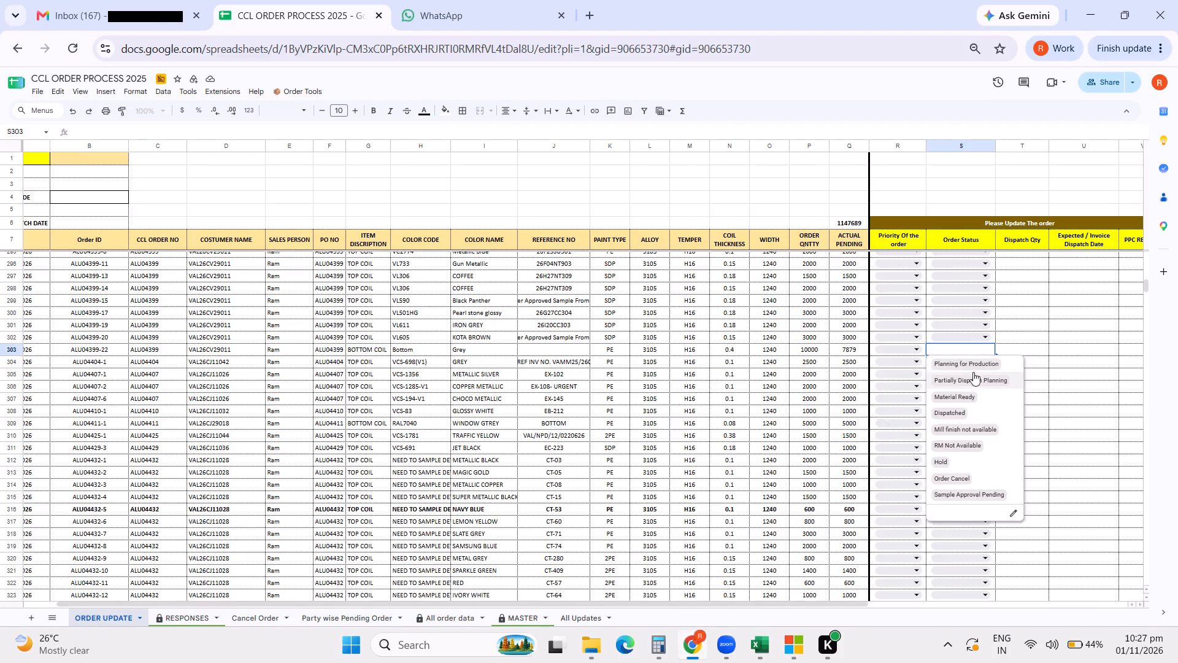
pyautogui.click(955, 429)
# Enter a dispatch quantity of 7879 and an expected dispatch date of 11/13/2026 for ALU04399-22.
pyautogui.doubleClick(1012, 355)
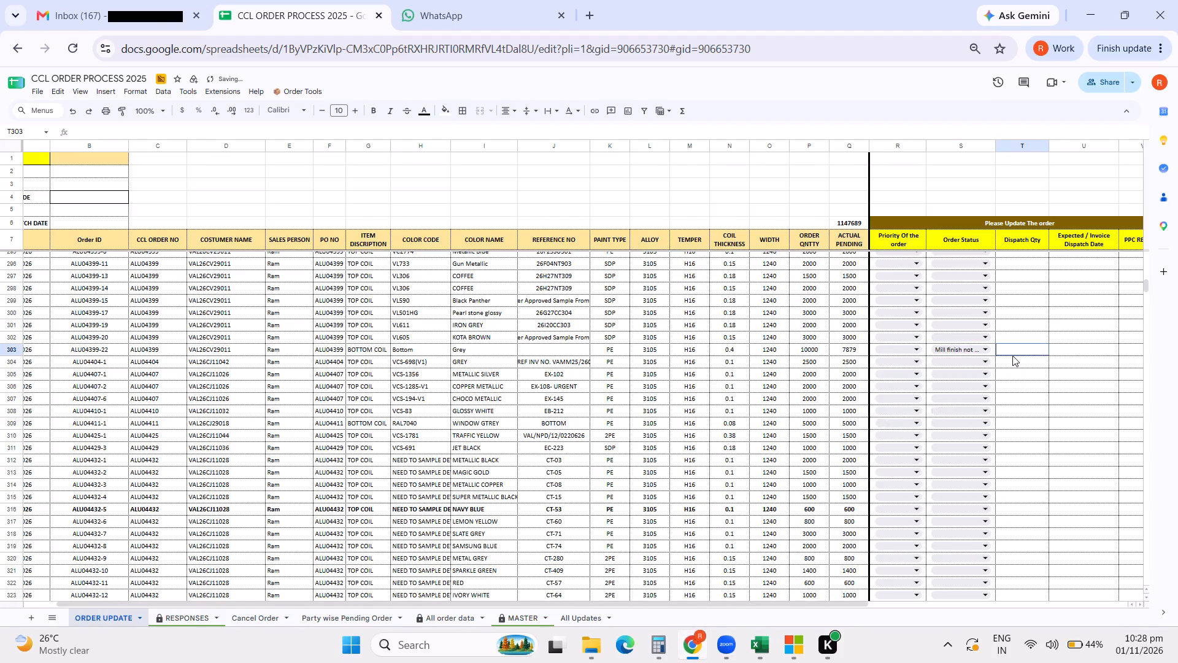
pyautogui.write('78')
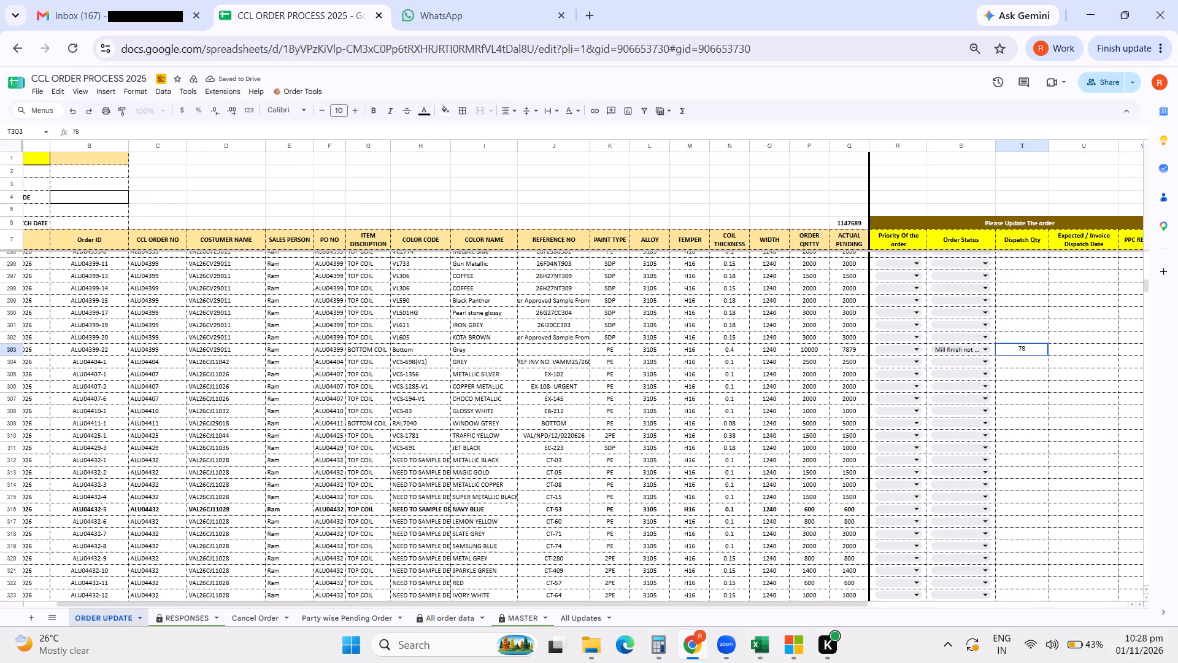
pyautogui.write('79')
pyautogui.press('Return')
pyautogui.doubleClick(1080, 349)
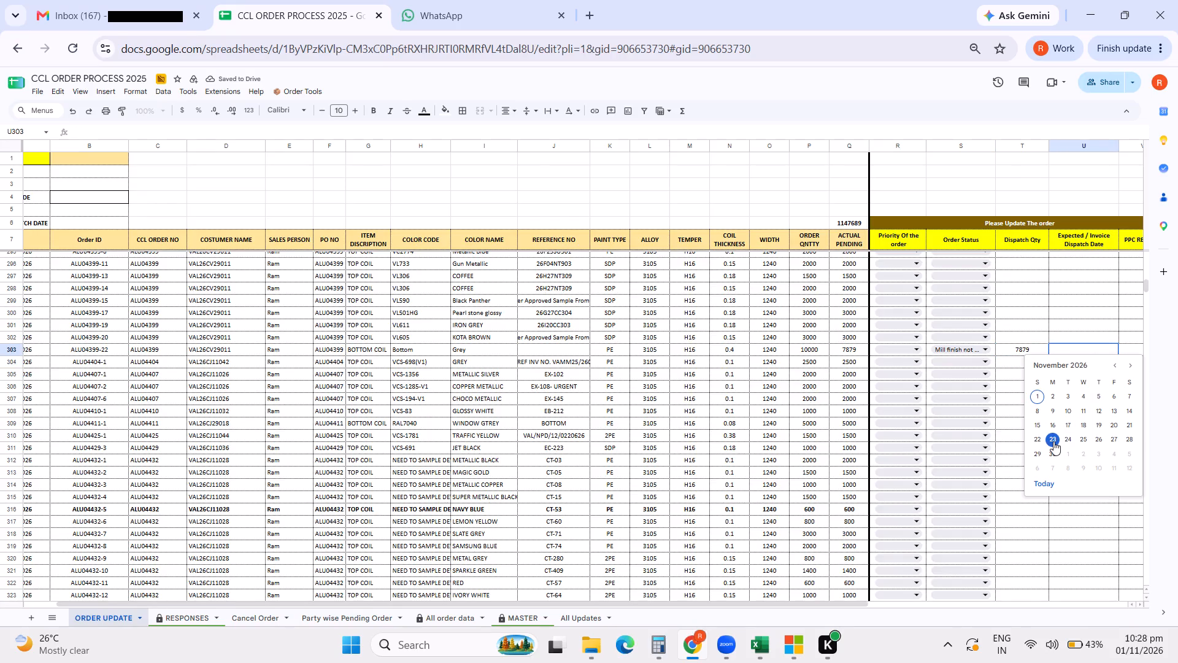
pyautogui.click(1112, 413)
# Switch to the Pending Order 1nov26 workbook and filter 01Nov26's expected dispatch dates to 4 November 2026 only.
pyautogui.click(761, 643)
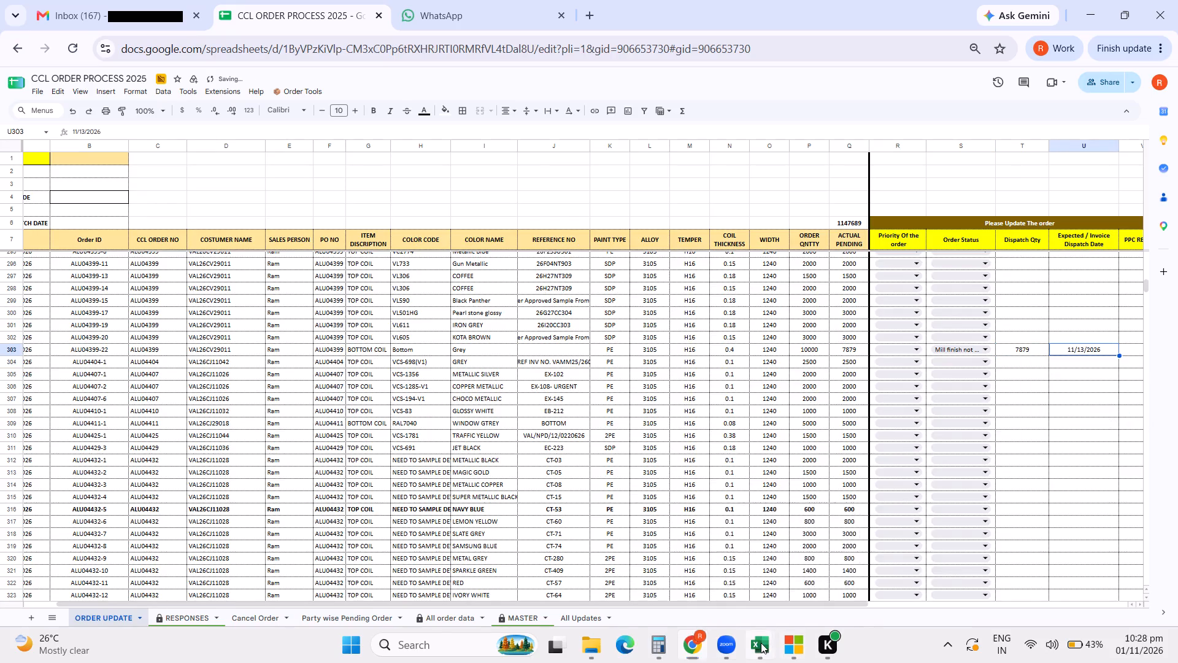
pyautogui.click(1057, 564)
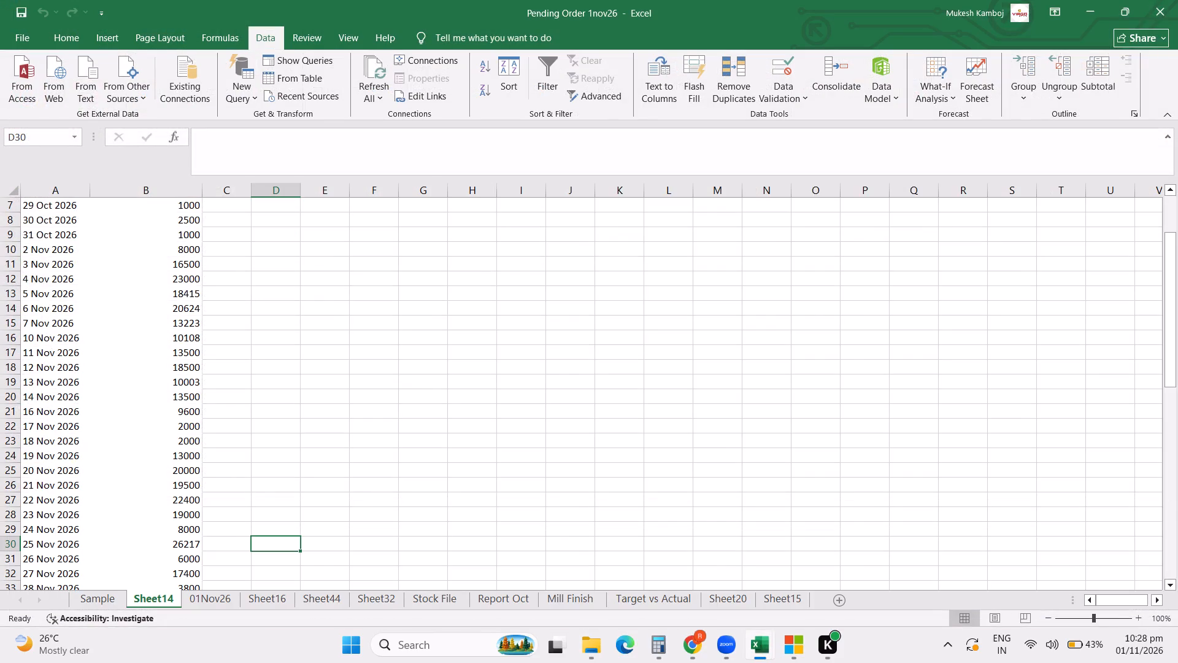
pyautogui.click(222, 595)
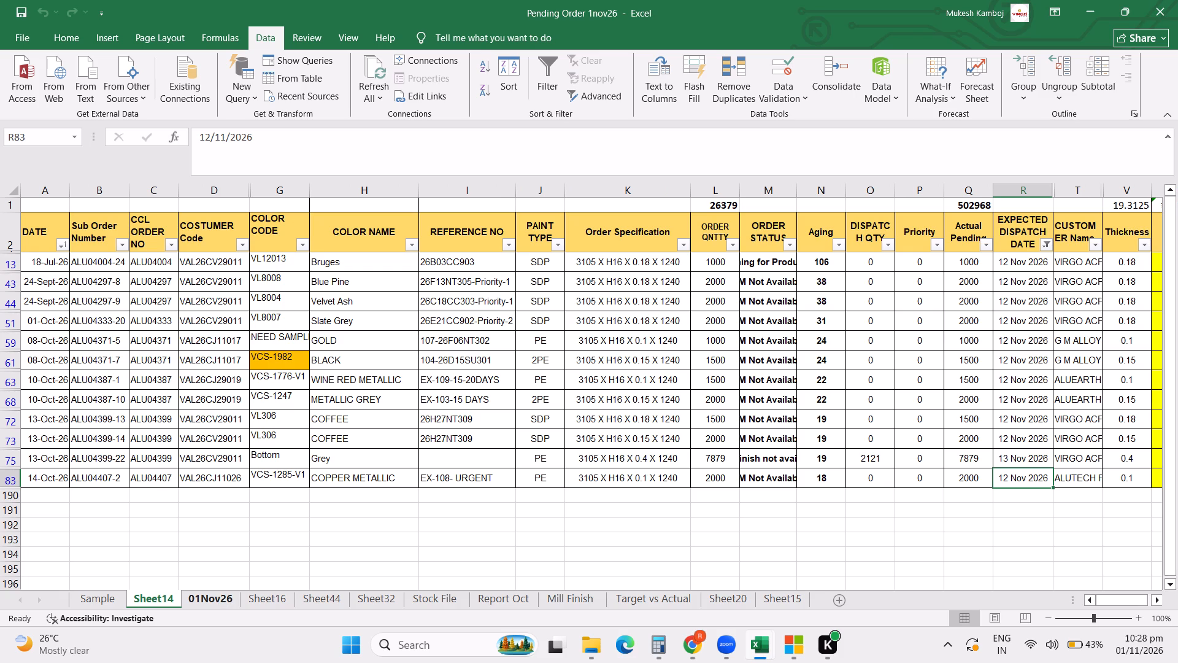
pyautogui.click(1044, 245)
pyautogui.tripleClick(889, 415)
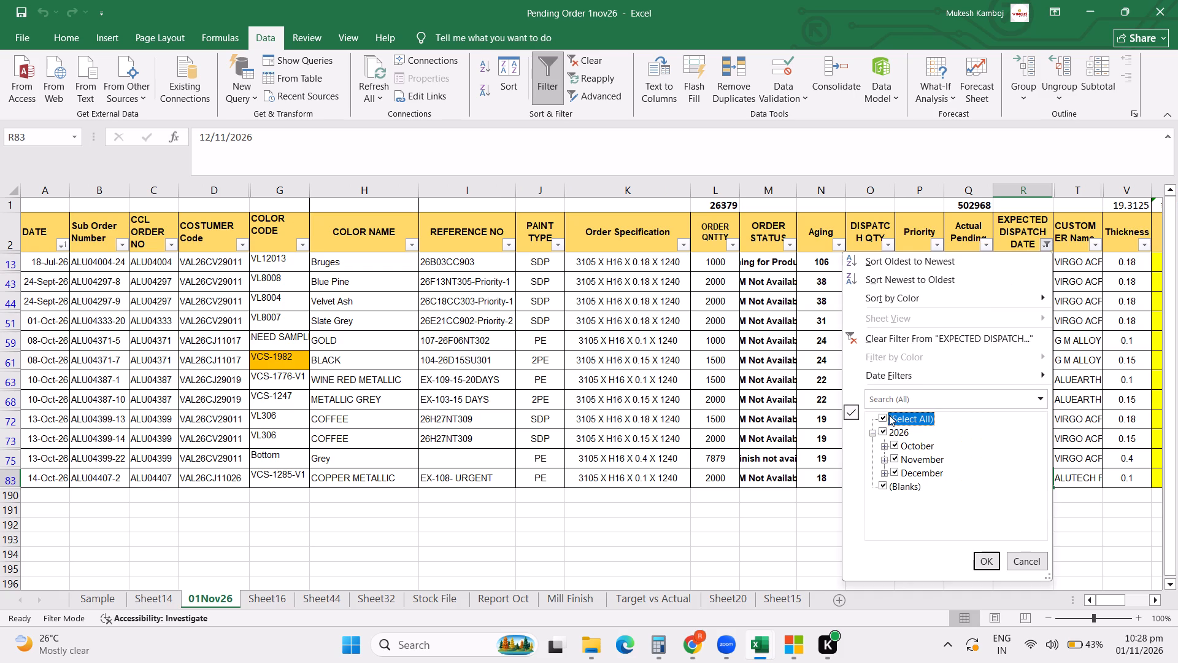
pyautogui.click(882, 459)
pyautogui.click(916, 475)
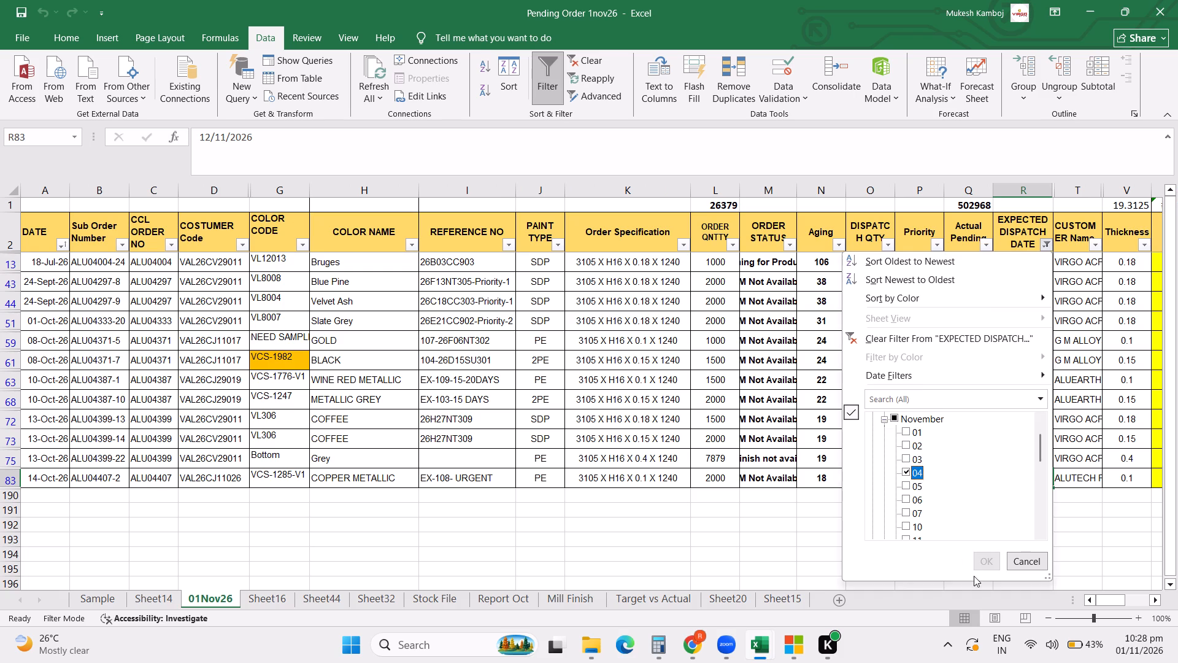
pyautogui.click(982, 565)
pyautogui.scroll(8, 822, 451)
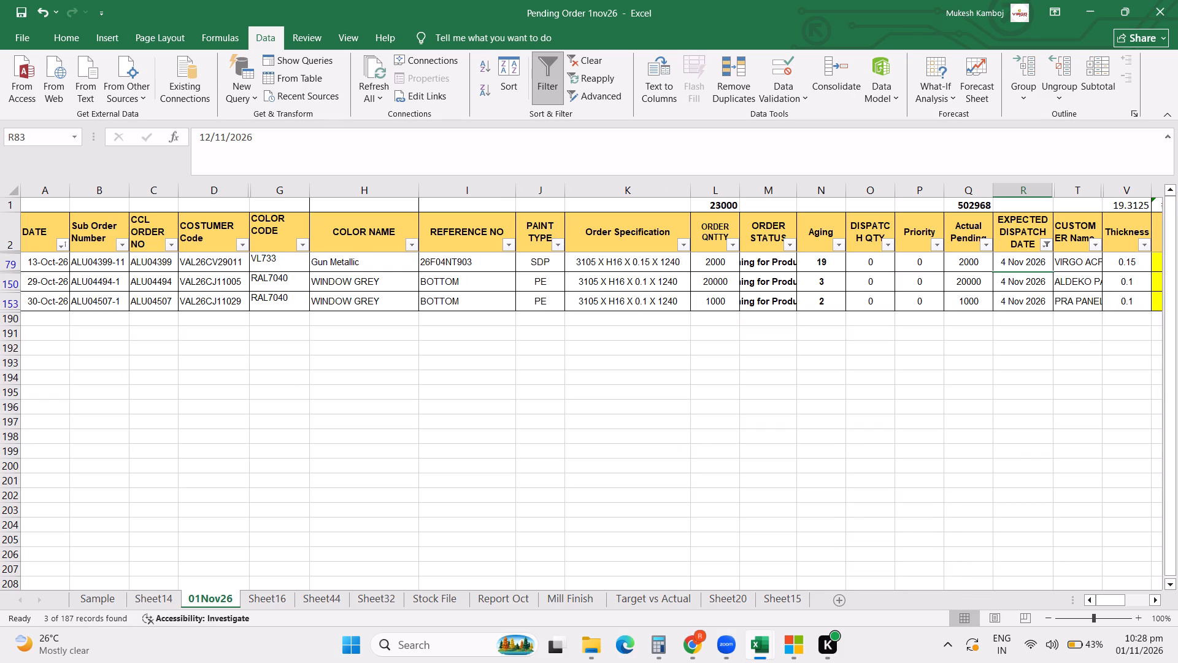
# Filter 01Nov26's expected dispatch dates to 25 November 2026 only.
pyautogui.click(1049, 245)
pyautogui.tripleClick(899, 420)
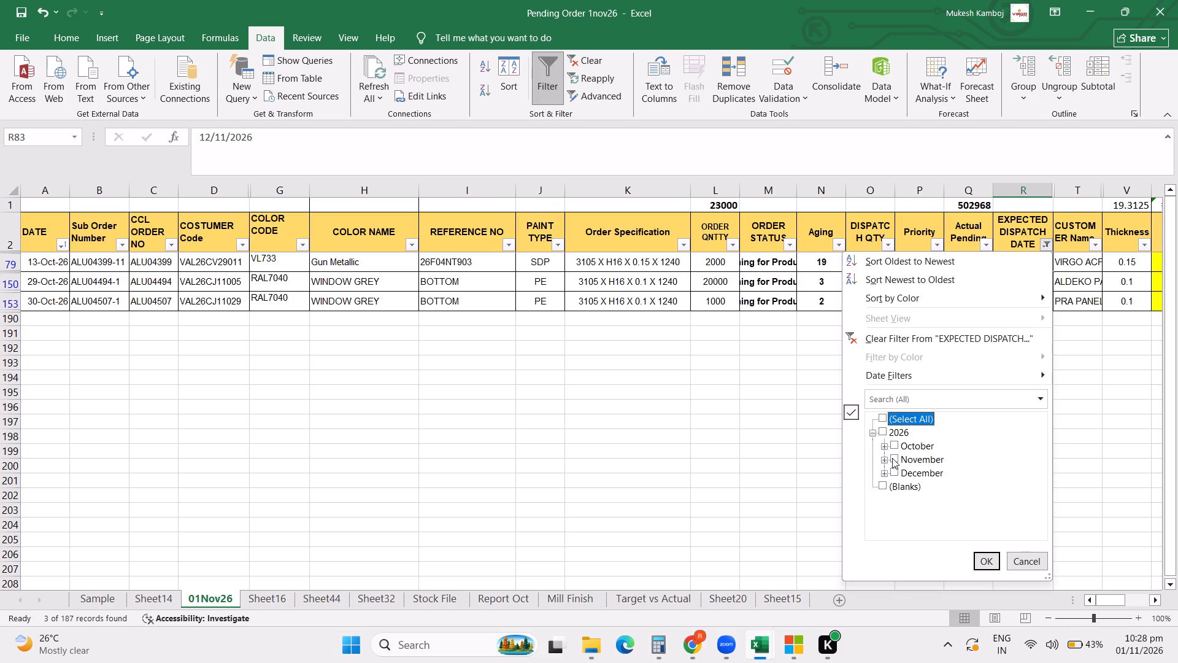
pyautogui.click(888, 460)
pyautogui.scroll(-6, 897, 474)
pyautogui.scroll(-1, 939, 500)
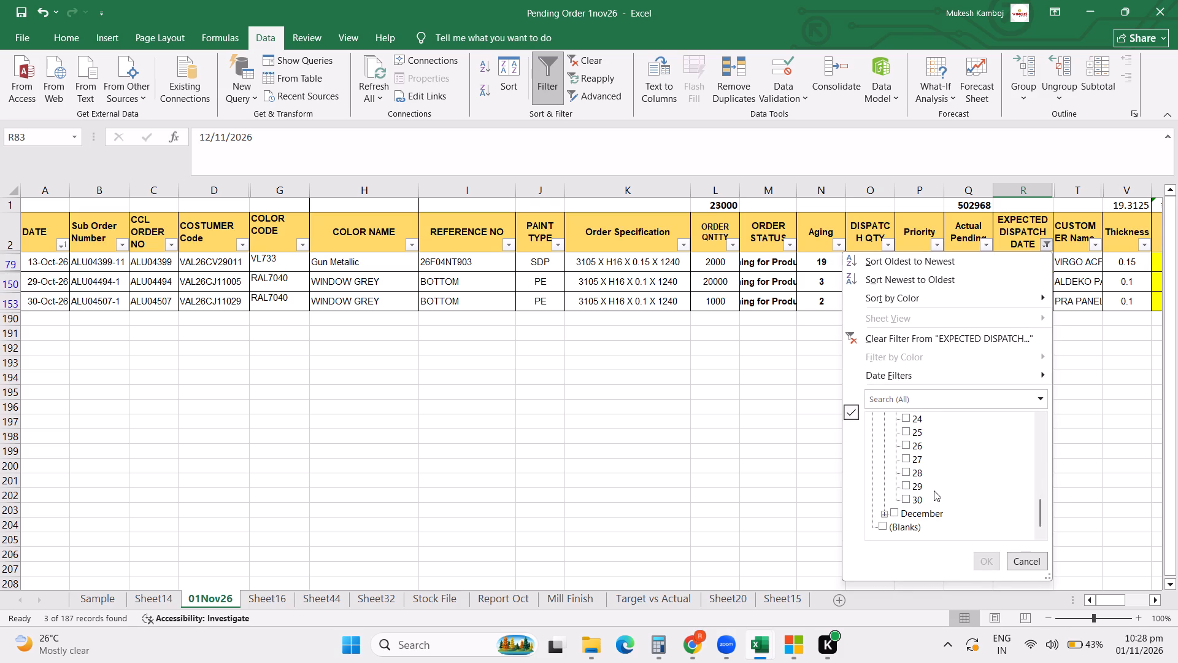
pyautogui.scroll(1, 927, 476)
pyautogui.click(918, 475)
pyautogui.click(982, 565)
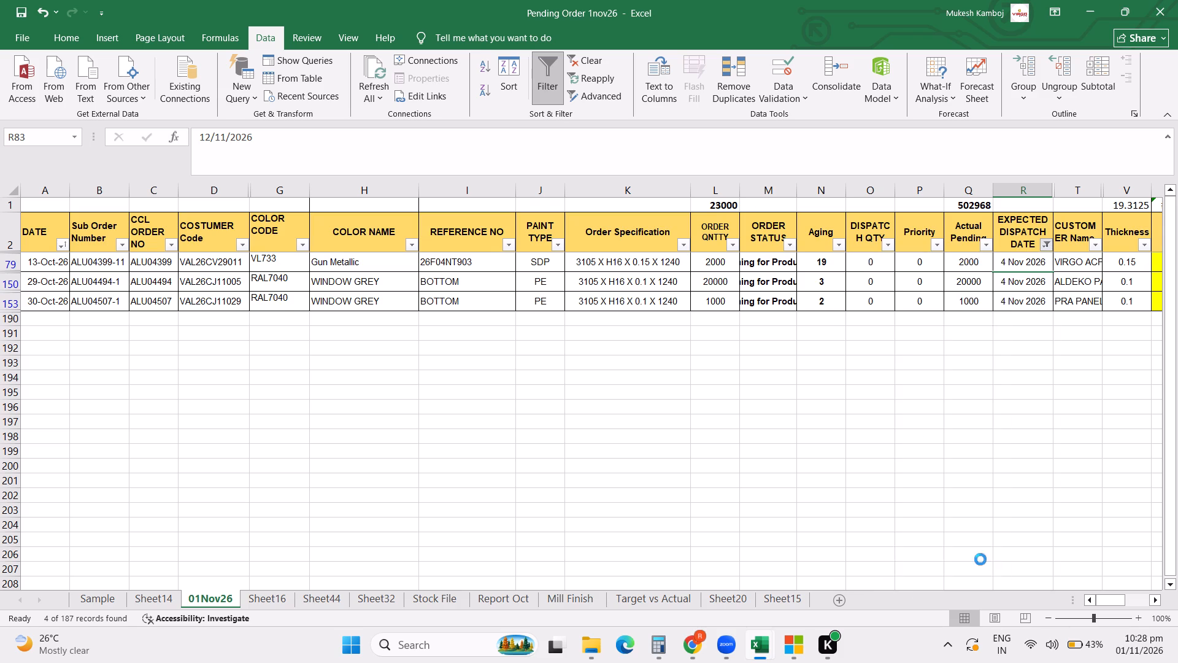
pyautogui.scroll(9, 924, 463)
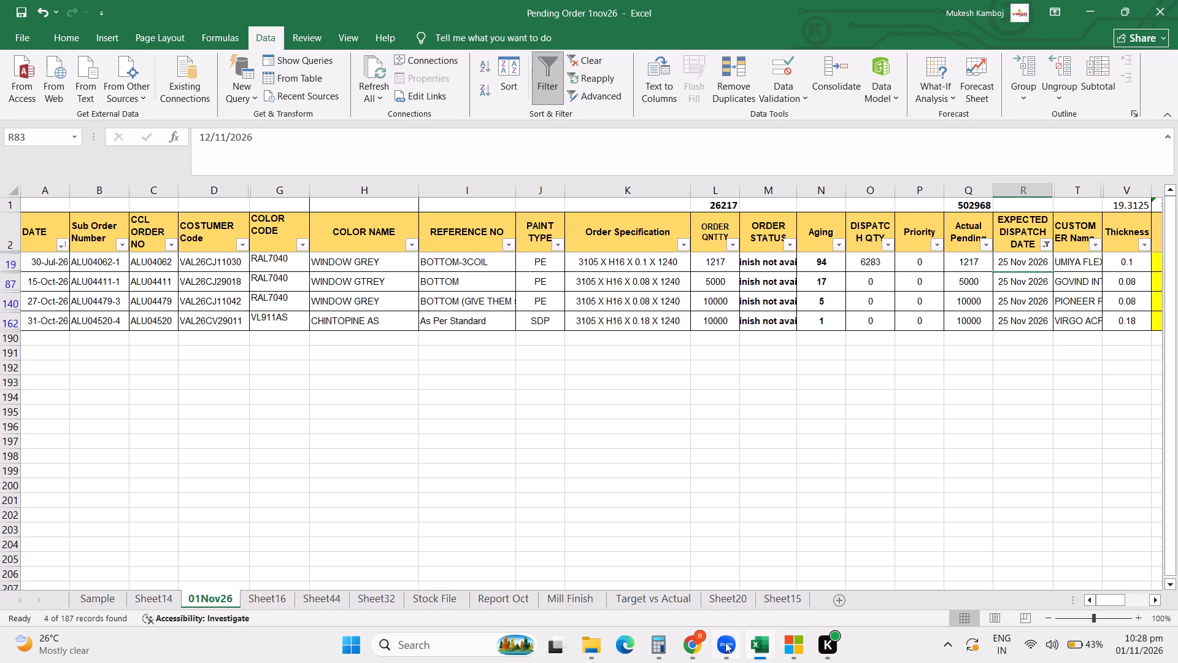
# Check the pending quantities by dispatch date in Sheet14 of Pending Order 1nov26, covering November through early December.
pyautogui.click(758, 648)
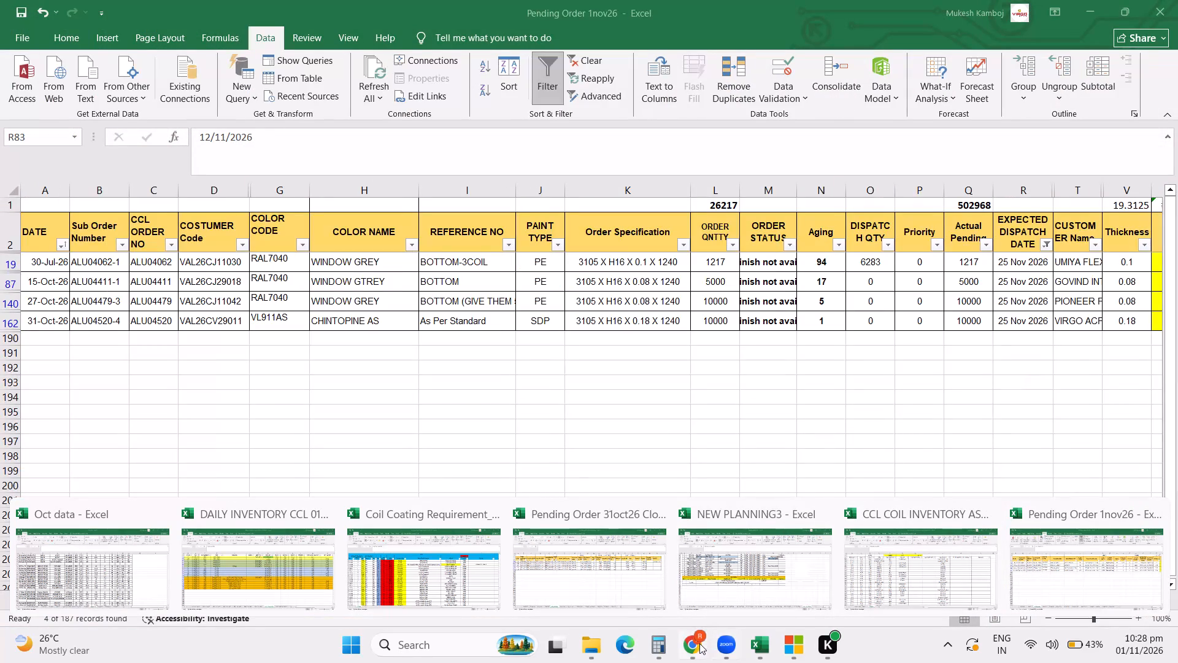
pyautogui.click(933, 573)
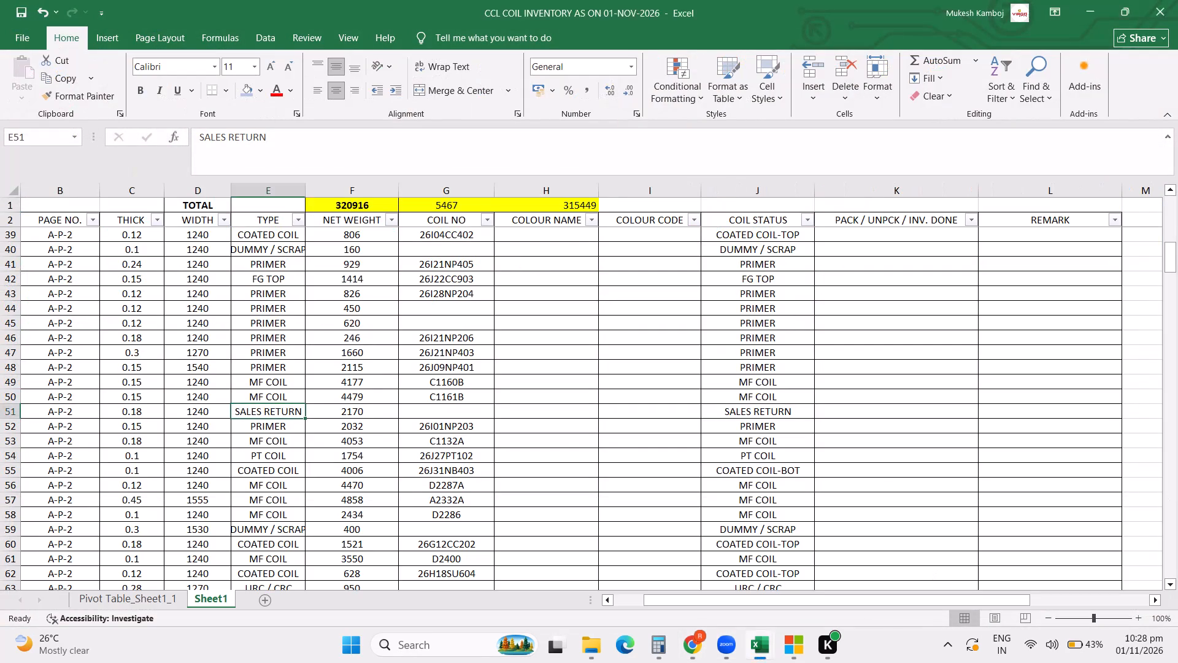
pyautogui.click(752, 645)
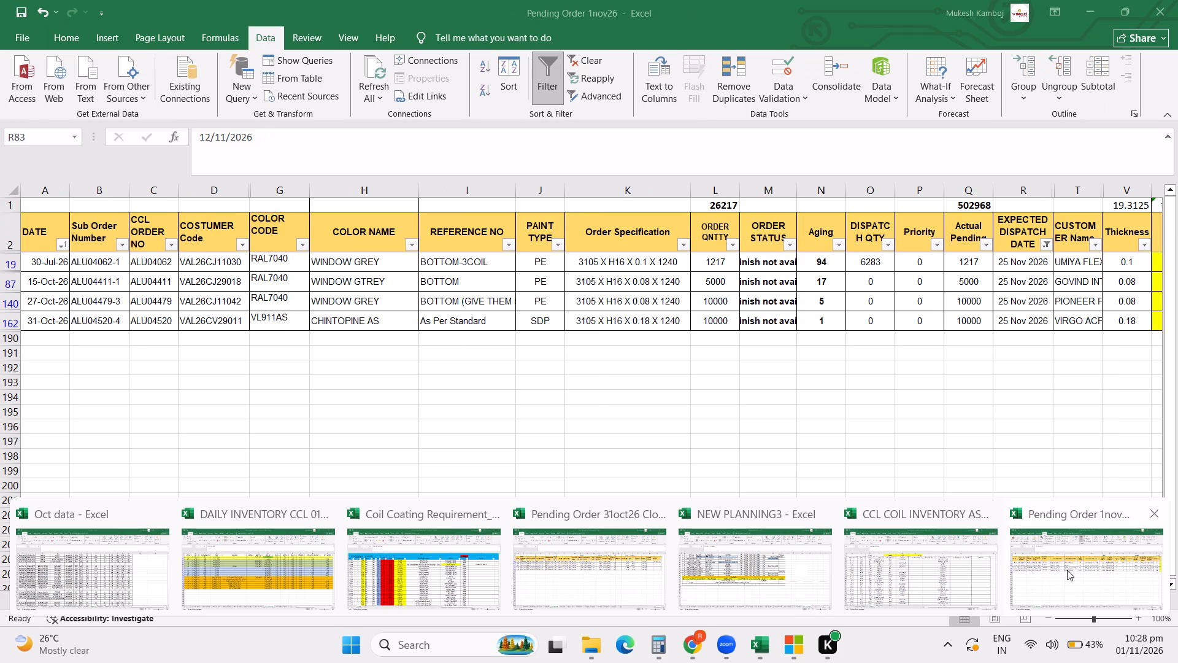
pyautogui.click(991, 576)
pyautogui.click(773, 646)
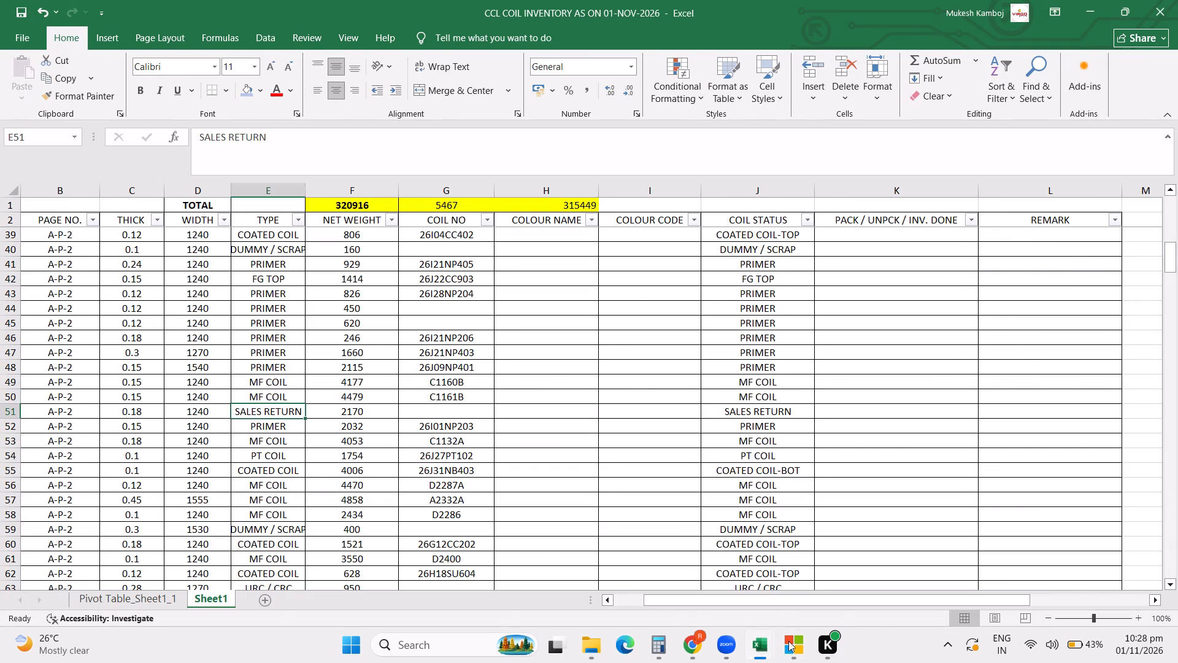
pyautogui.click(1042, 575)
pyautogui.click(152, 594)
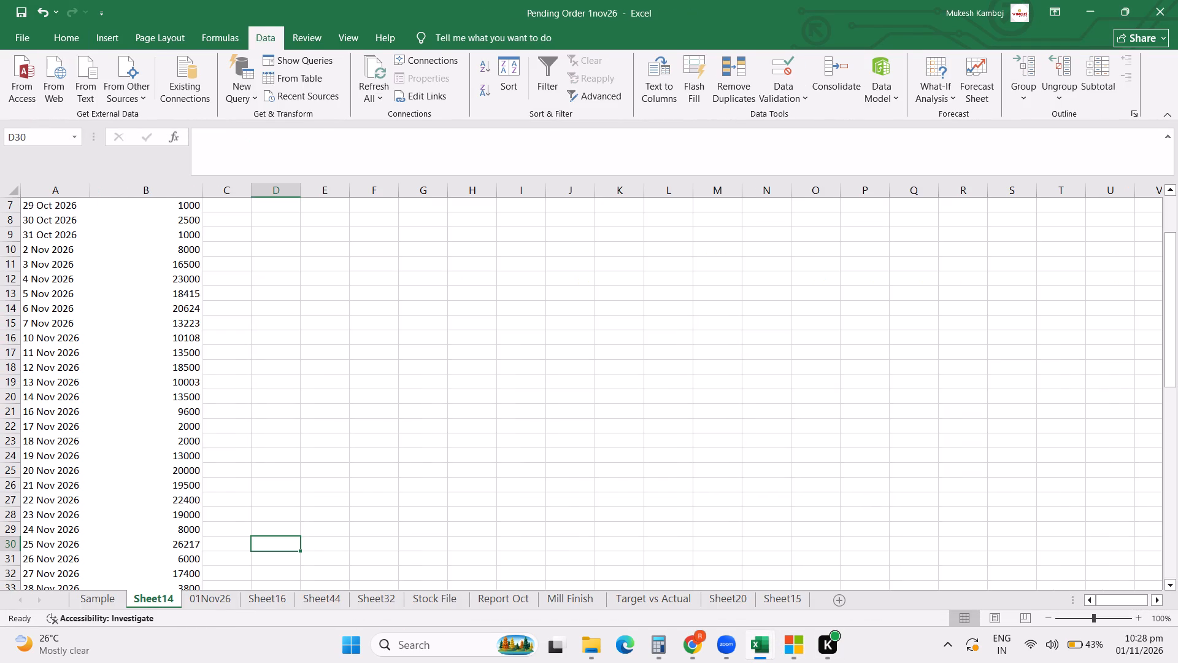
pyautogui.scroll(-1, 328, 453)
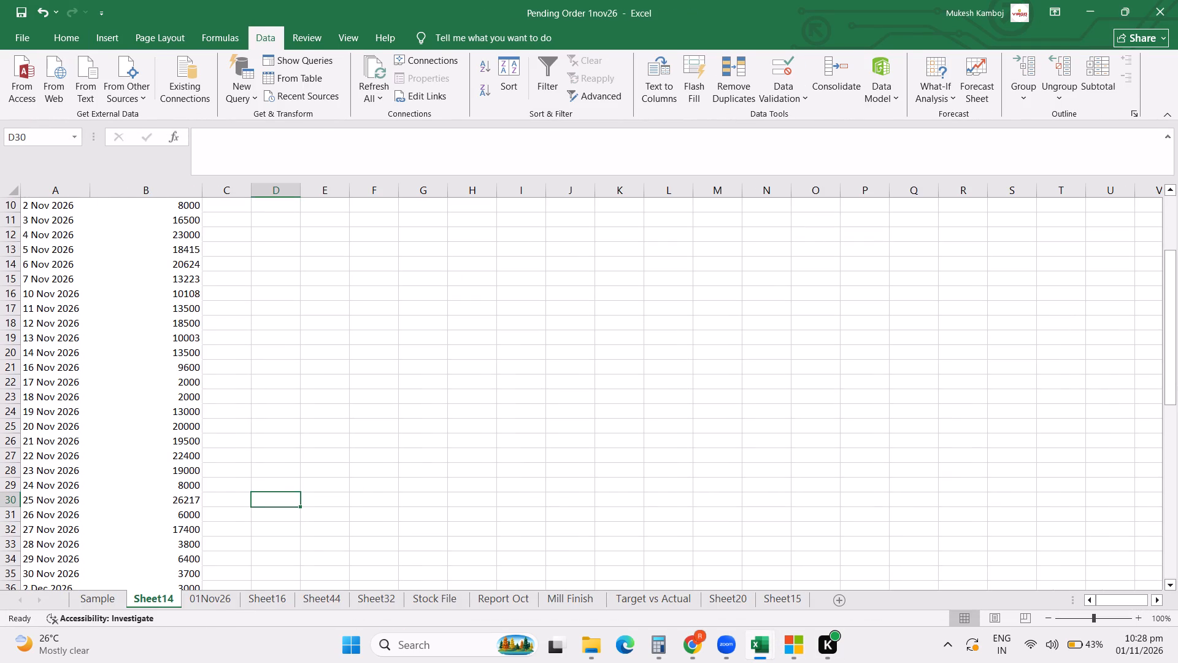
pyautogui.scroll(-1, 328, 453)
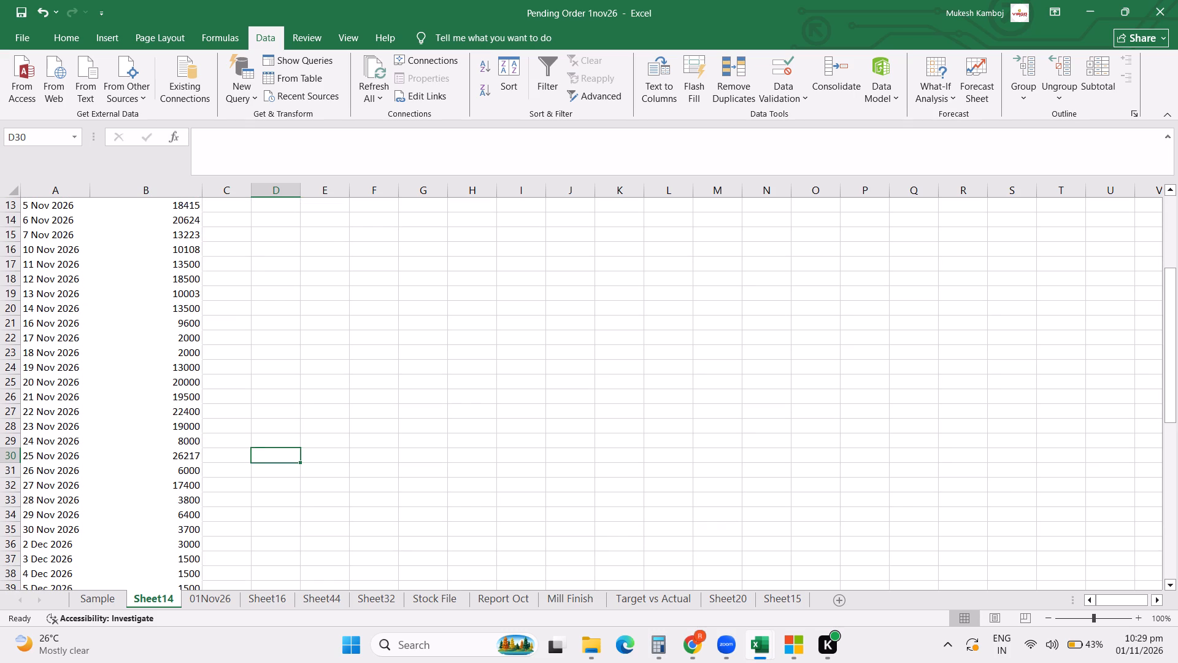
pyautogui.click(759, 648)
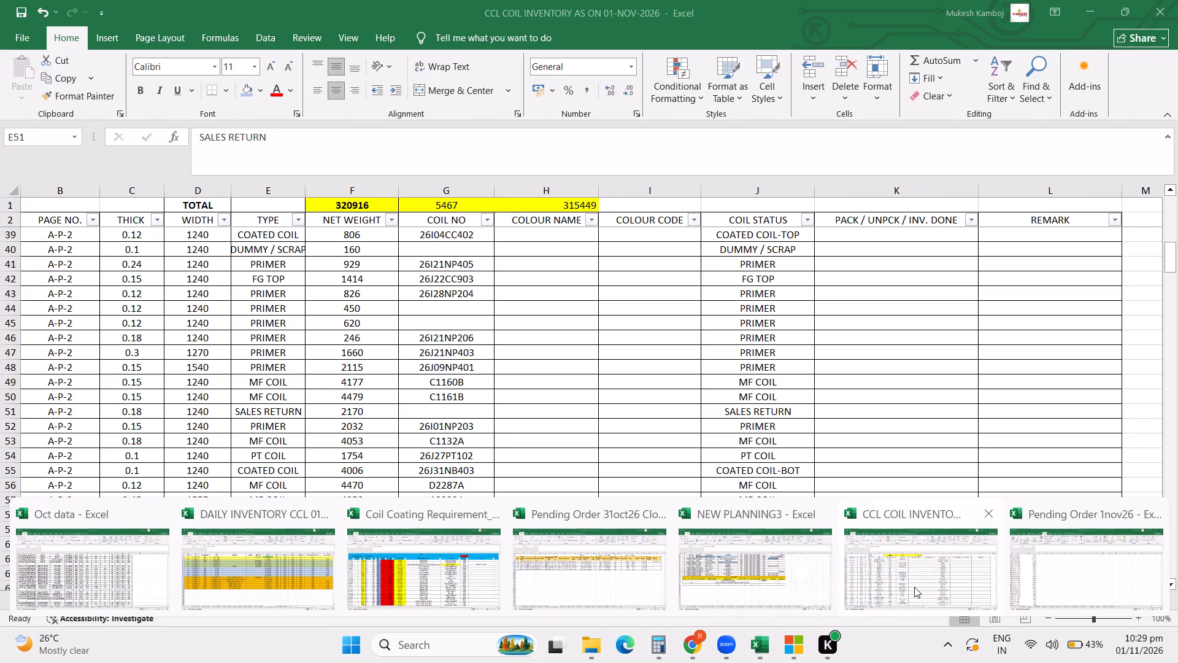
pyautogui.click(685, 648)
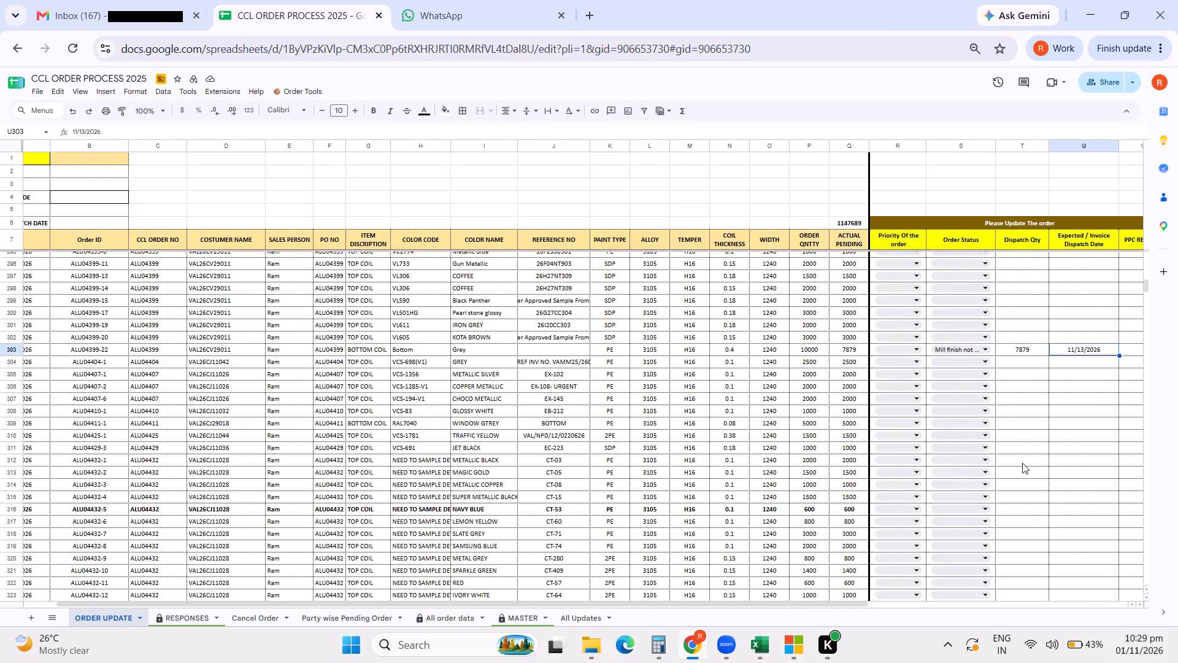
pyautogui.scroll(-3, 1022, 463)
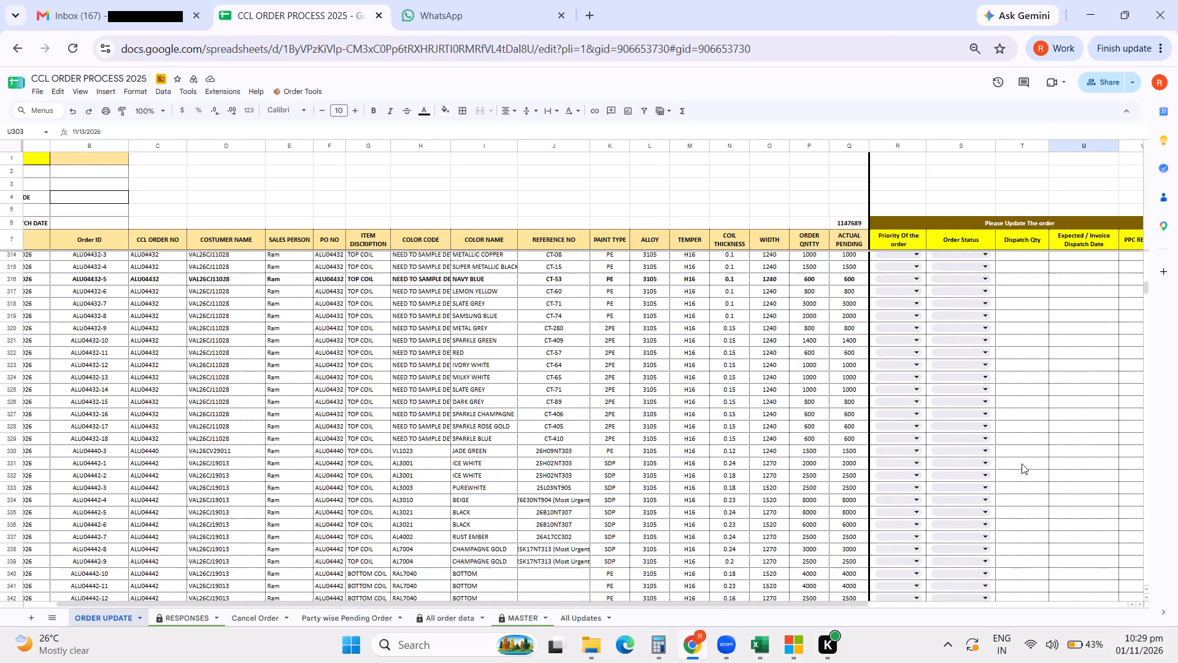
pyautogui.scroll(-3, 1022, 463)
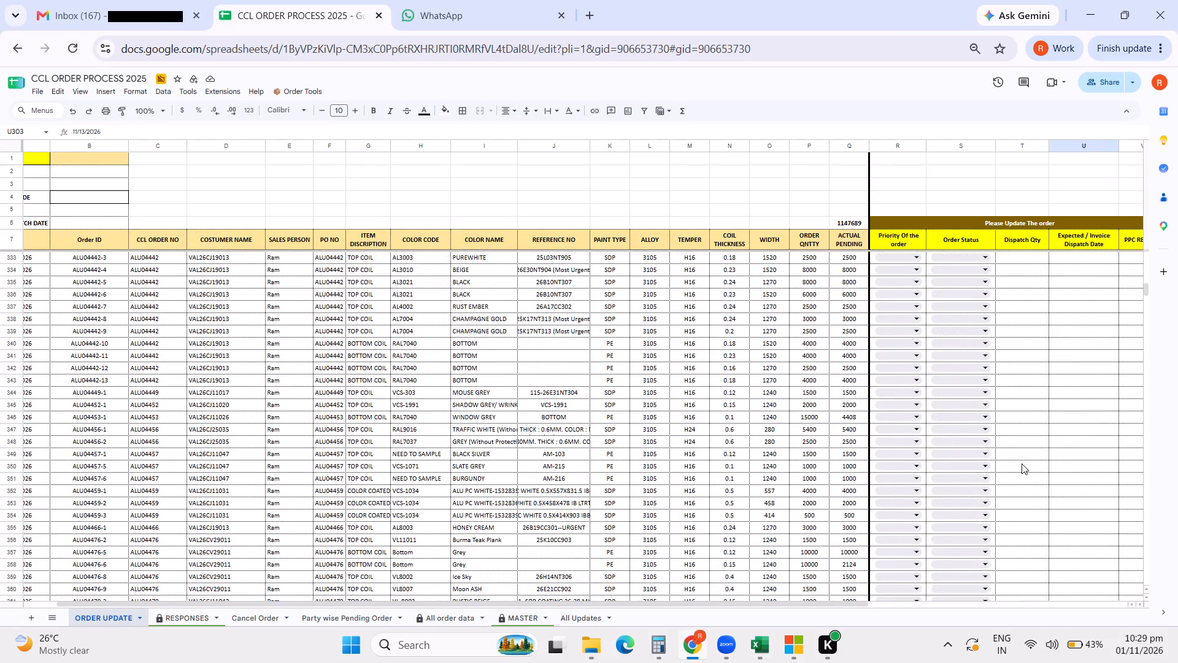
pyautogui.scroll(-2, 1022, 463)
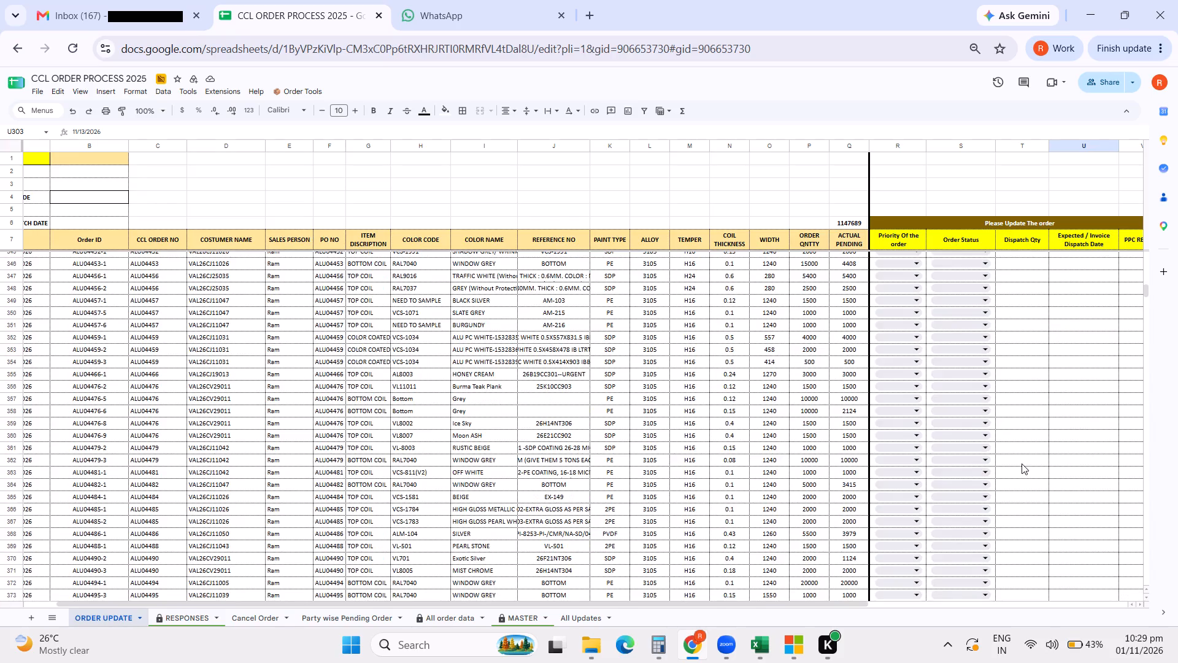
pyautogui.click(971, 459)
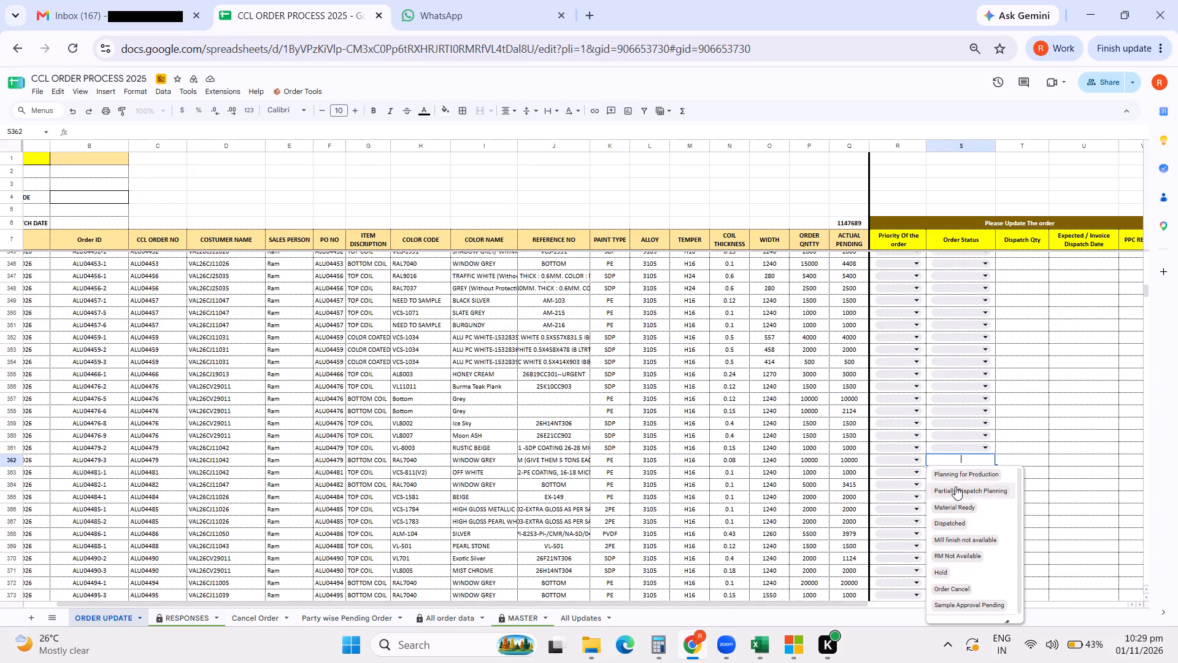
pyautogui.click(966, 538)
# Enter a dispatch quantity of 10000 and an expected dispatch date of 11/28/2026 for ALU04479-3.
pyautogui.click(1017, 459)
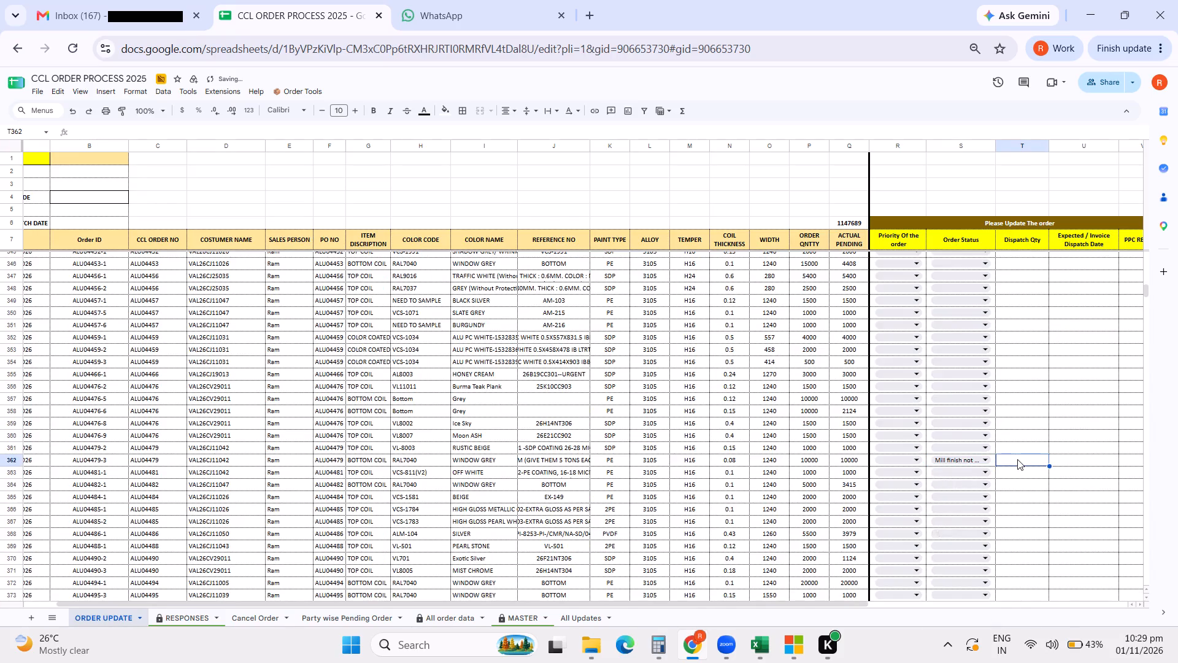
pyautogui.write('10000')
pyautogui.press('Return')
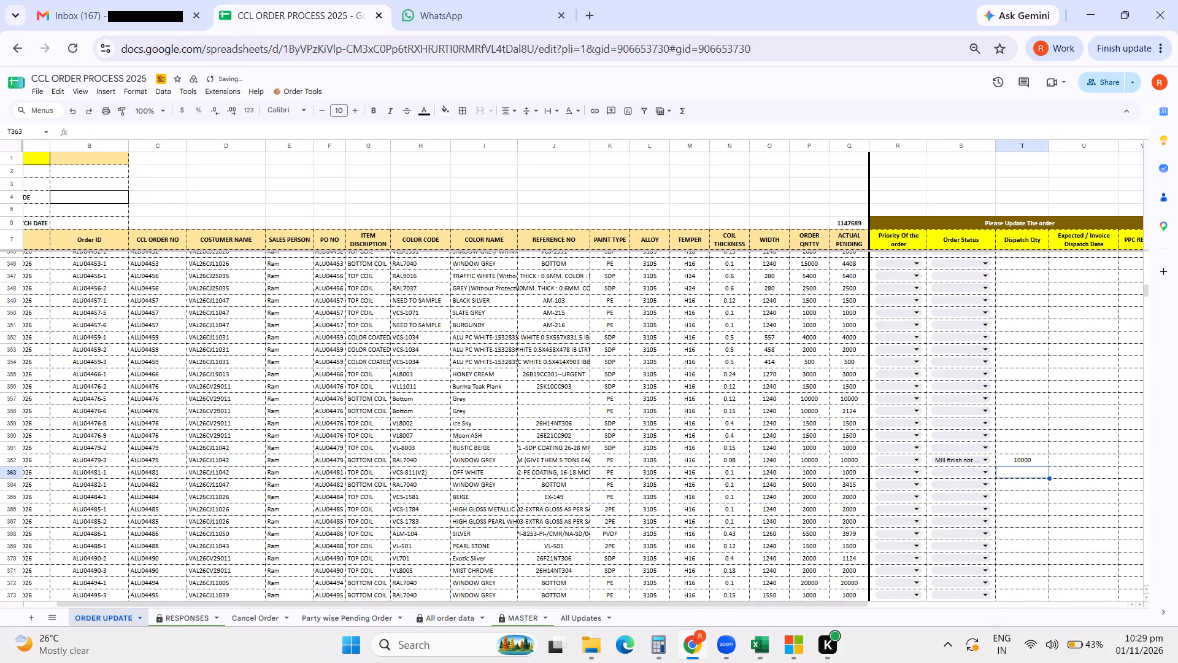
pyautogui.doubleClick(1078, 459)
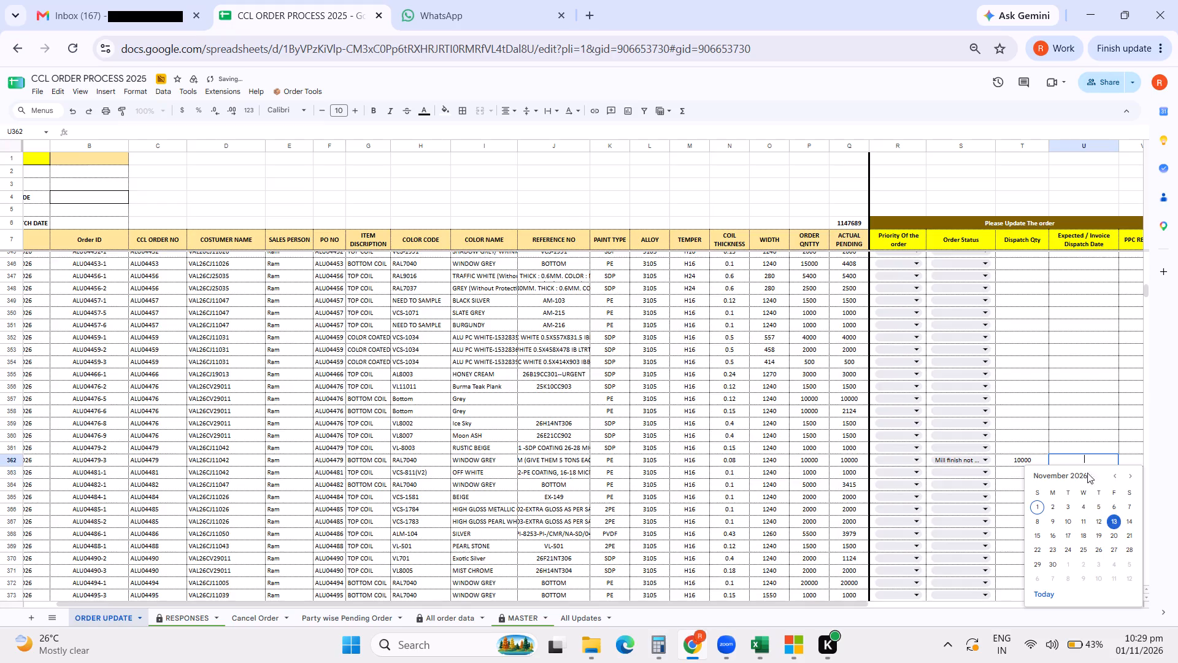
pyautogui.click(1126, 549)
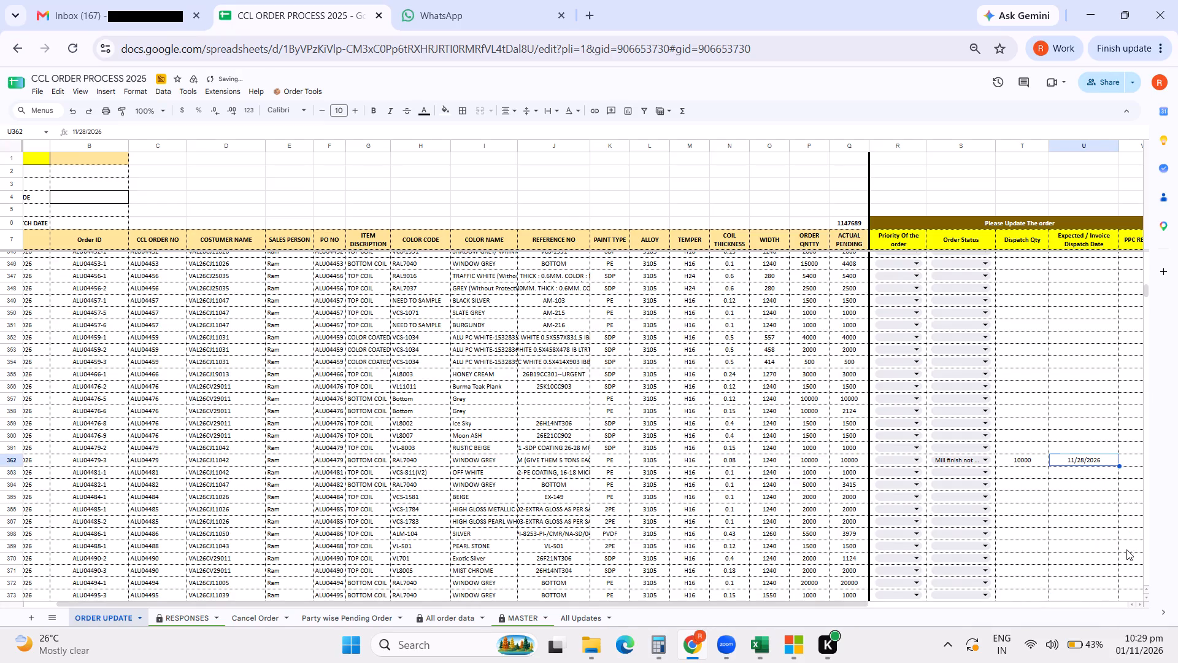
# Run the Order Tools script to process the ALU04479-3 order update.
pyautogui.click(301, 87)
pyautogui.click(299, 104)
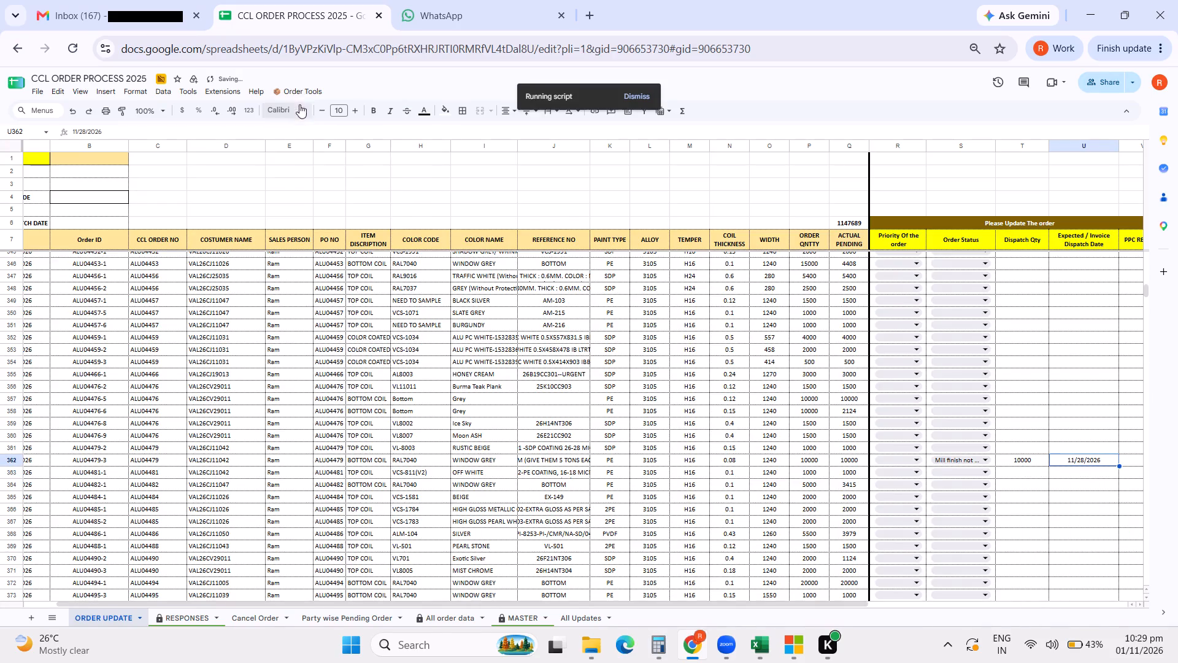
# Switch to 01Nov26 in the Pending Order 1nov26 workbook and set ALU04479-3's expected dispatch date to 28/11/2026.
pyautogui.click(760, 644)
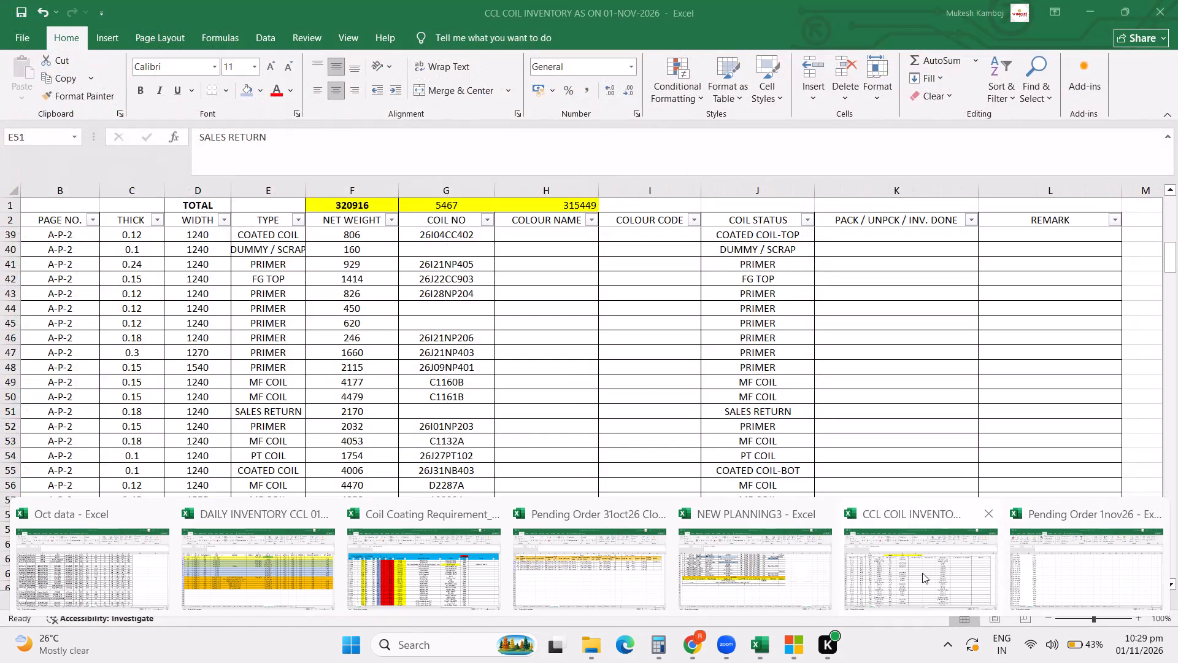
pyautogui.click(1050, 572)
pyautogui.click(195, 595)
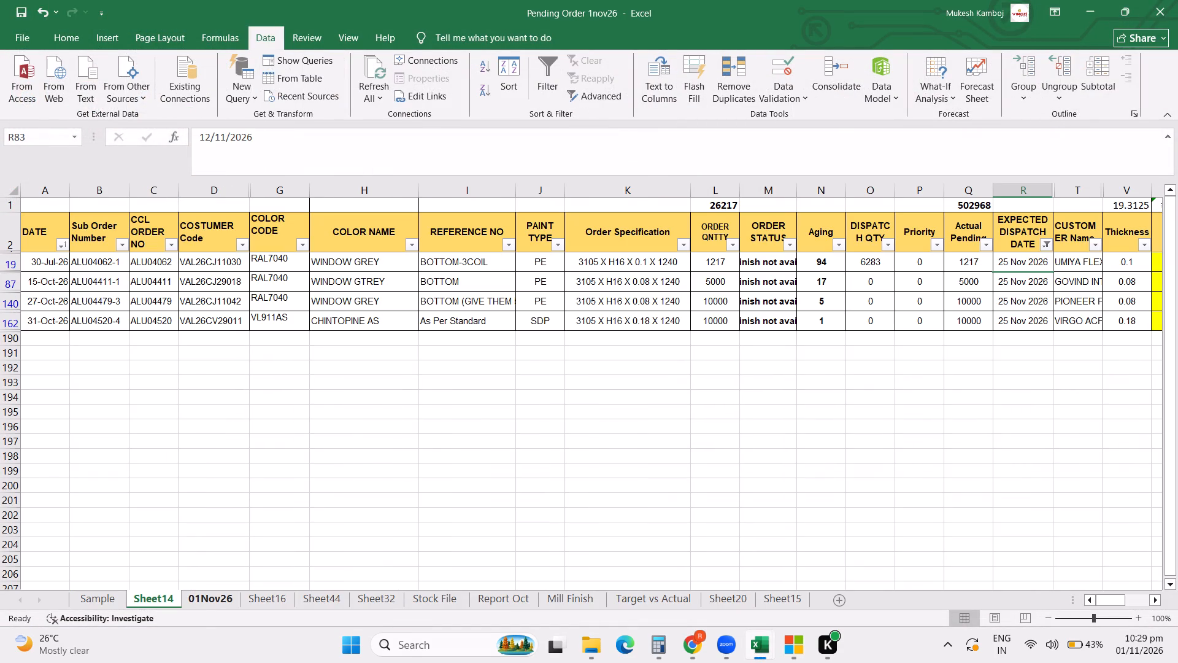
pyautogui.click(1011, 305)
pyautogui.click(209, 136)
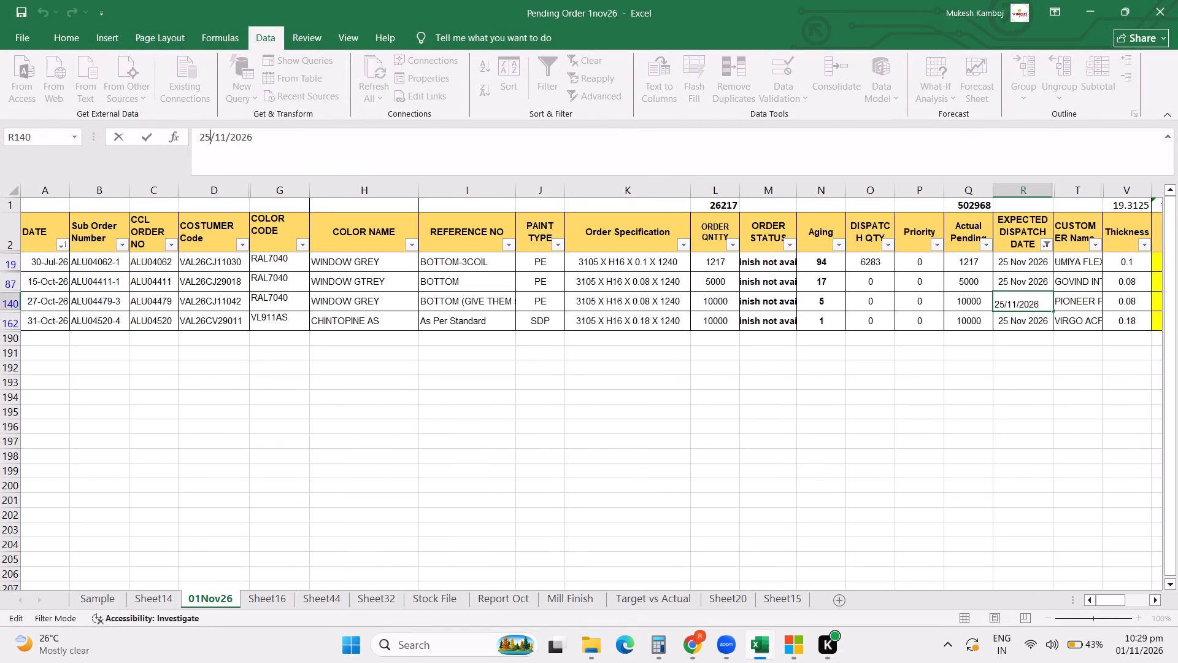
pyautogui.press('BackSpace')
pyautogui.press('8')
pyautogui.press('Return')
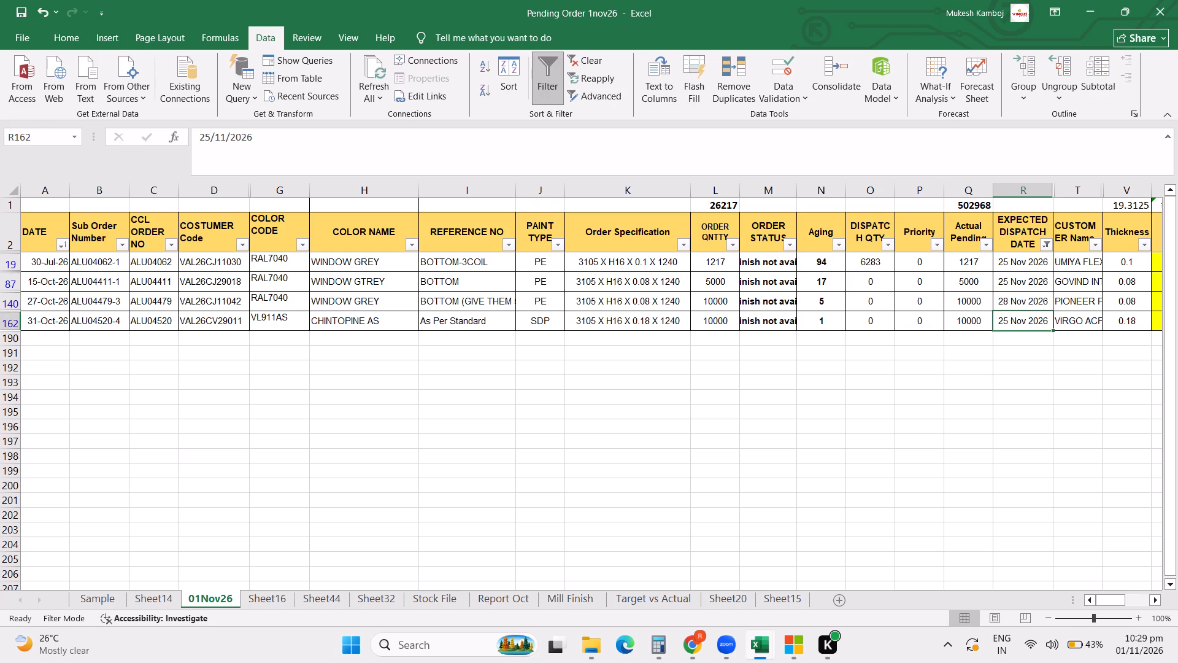
# Clear the expected dispatch date filter on 01Nov26.
pyautogui.click(1044, 241)
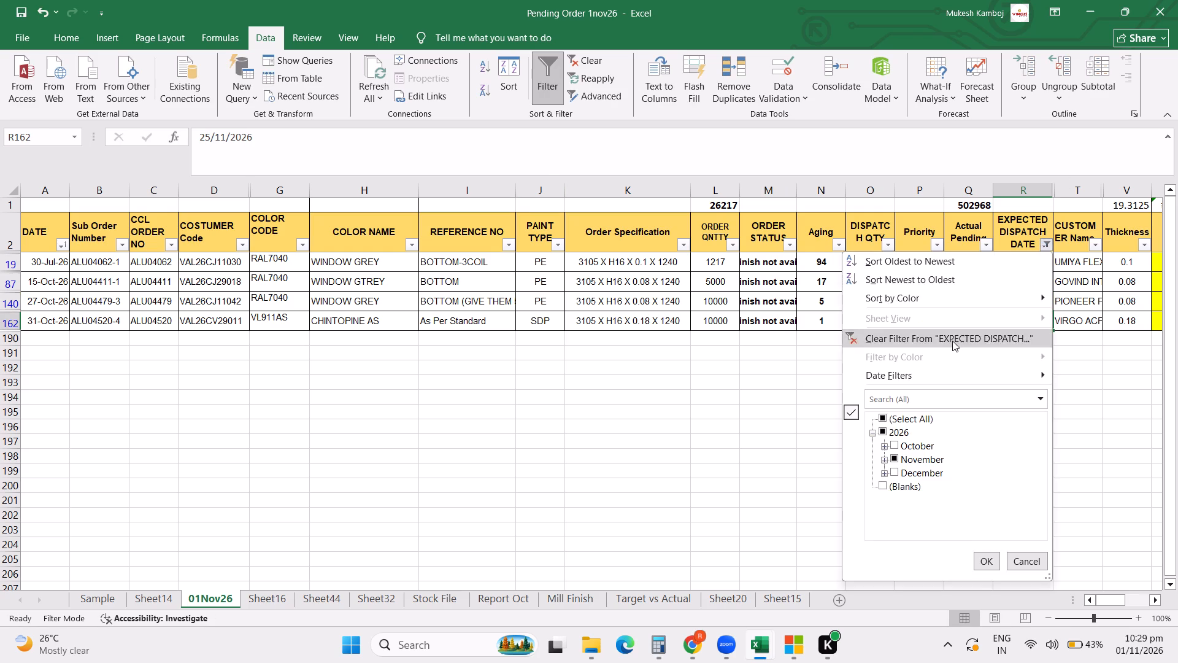
pyautogui.click(952, 340)
# Refresh the pending quantity pivot table in Sheet14.
pyautogui.click(152, 599)
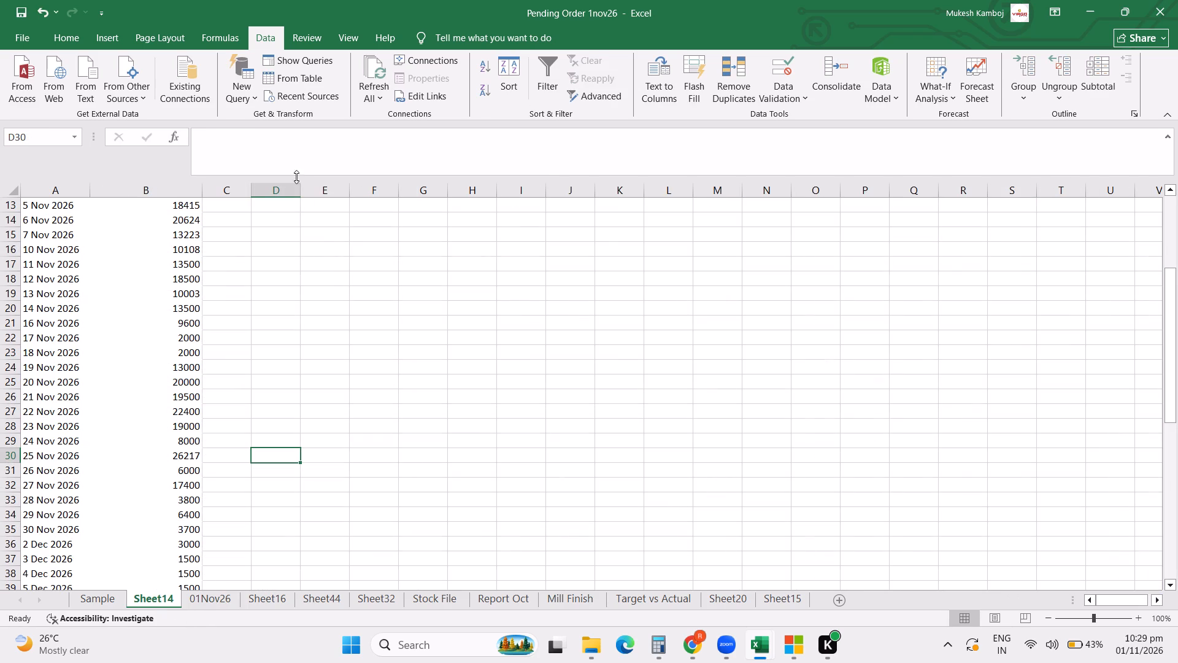
pyautogui.click(369, 76)
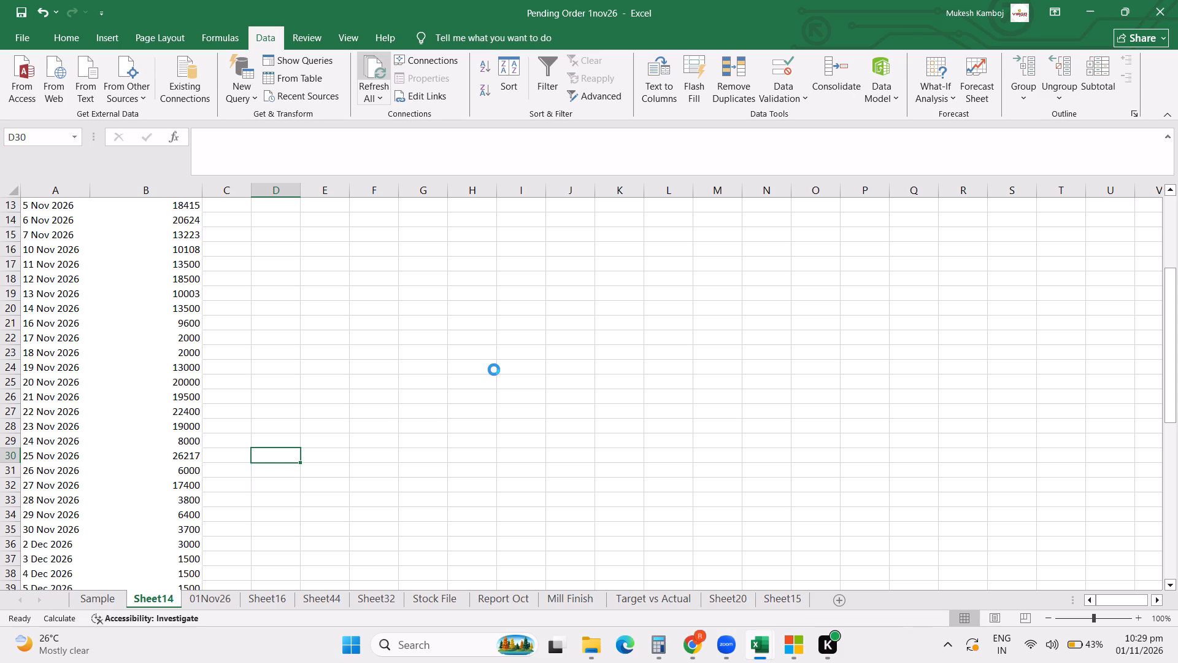
# Review the refreshed pending quantities across all dispatch dates in Sheet14, down to the grand total.
pyautogui.scroll(2, 489, 368)
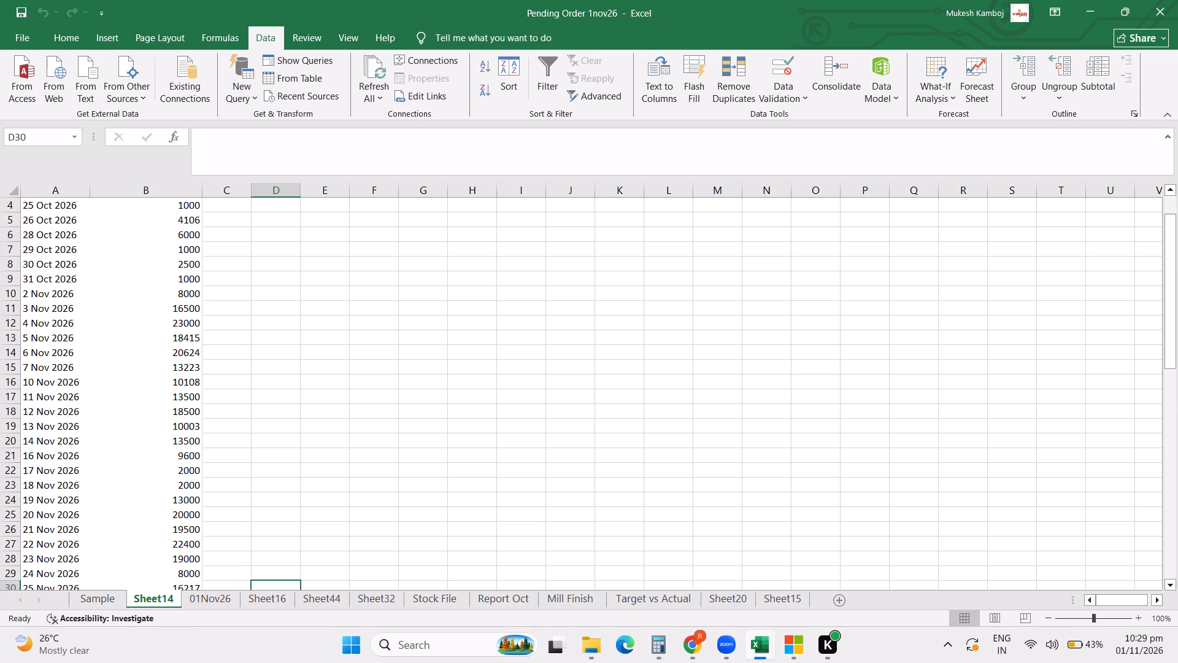
pyautogui.scroll(2, 489, 368)
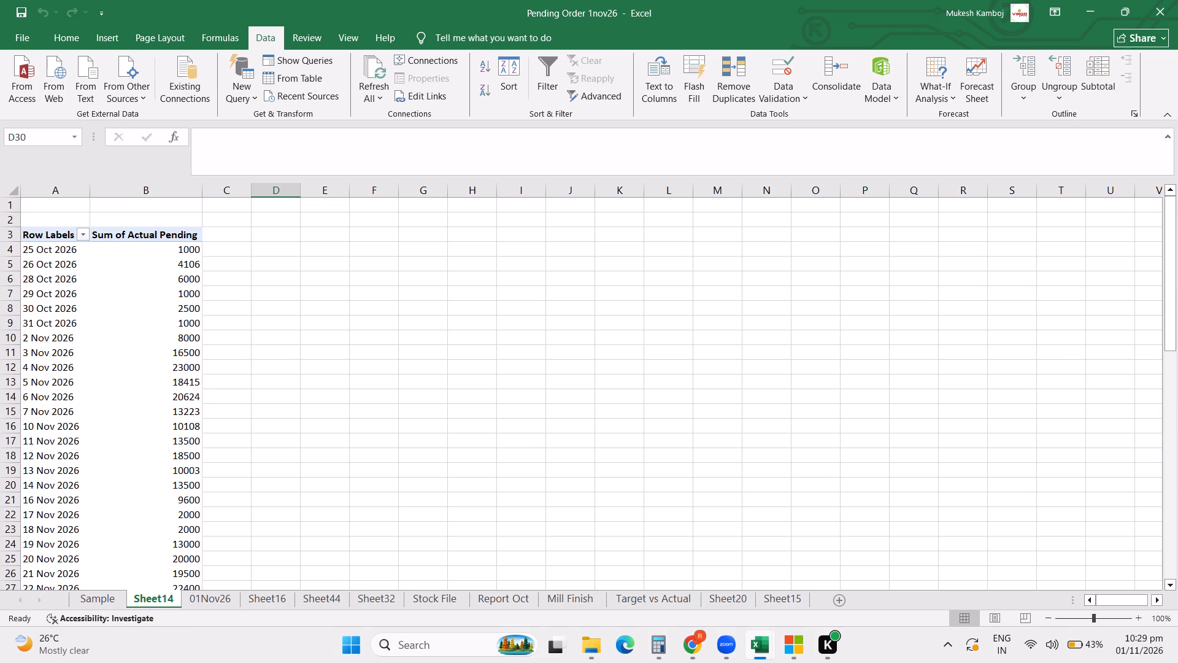
pyautogui.scroll(-4, 489, 368)
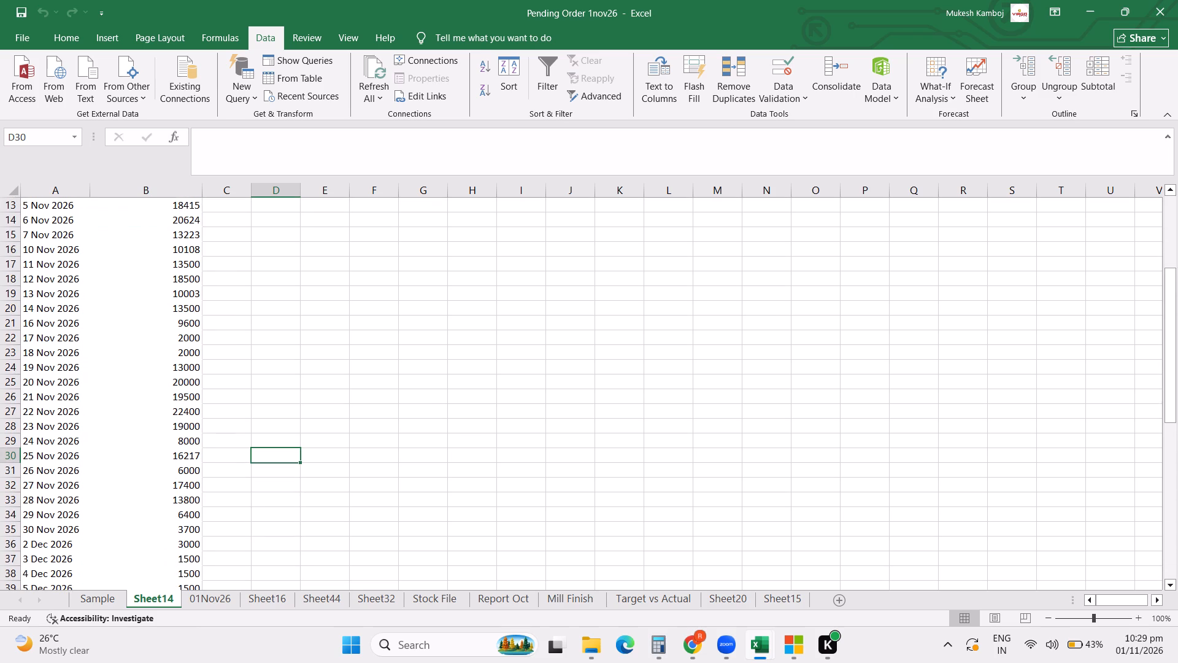
pyautogui.scroll(-4, 489, 368)
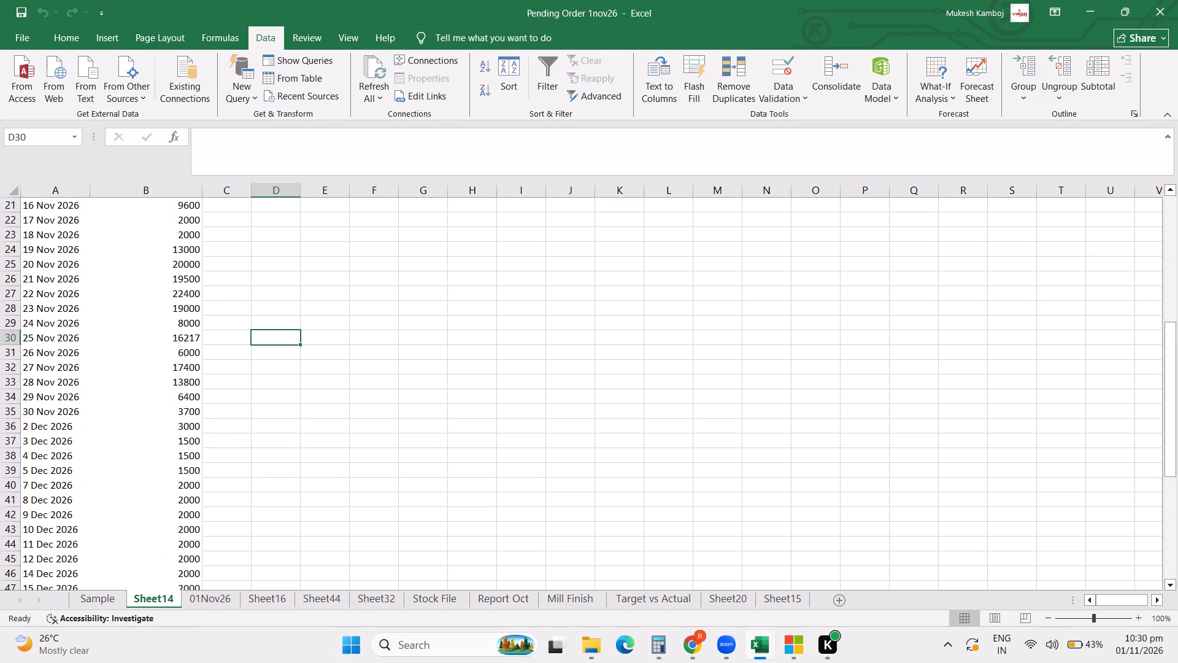
pyautogui.scroll(-4, 489, 368)
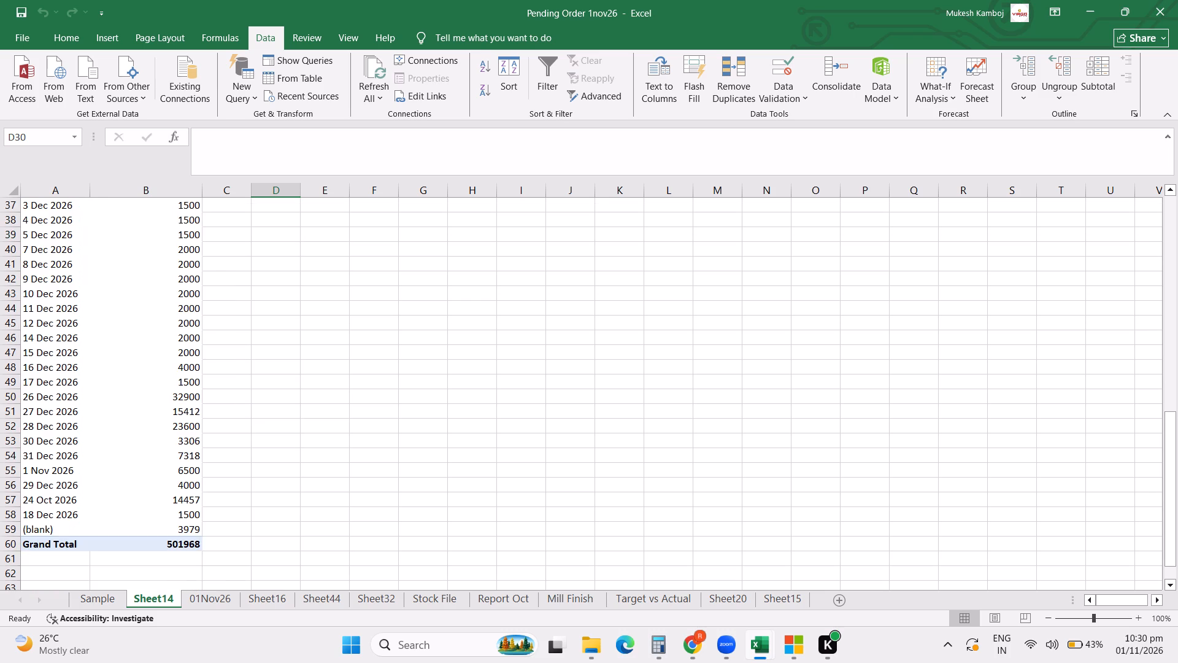
pyautogui.scroll(20, 489, 368)
pyautogui.scroll(4, 489, 368)
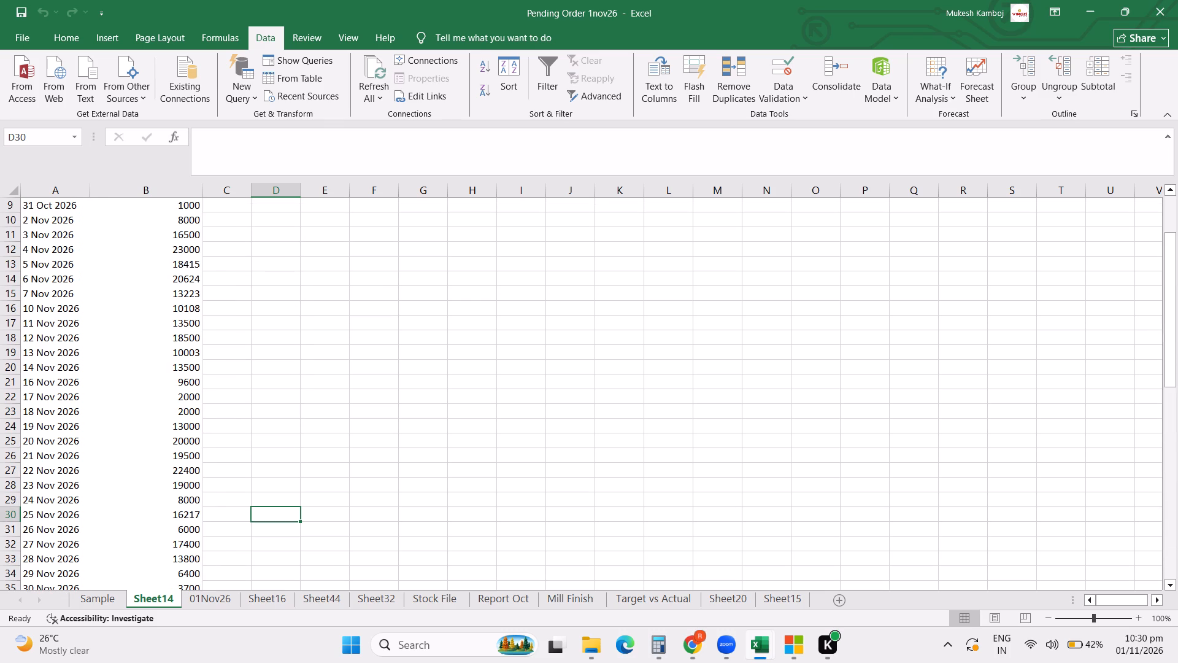
# Switch to the 01Nov26 order list, refresh all data in the workbook, and return to Sheet14.
pyautogui.click(217, 593)
pyautogui.scroll(10, 682, 327)
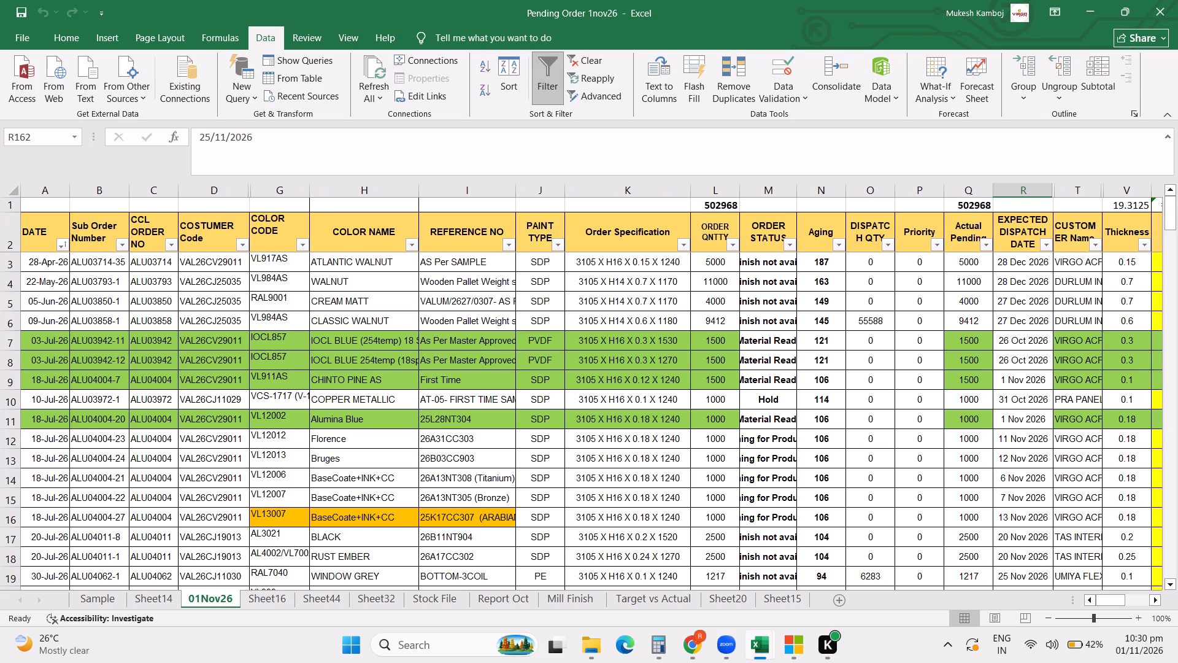
pyautogui.scroll(-7, 690, 325)
pyautogui.scroll(20, 688, 326)
pyautogui.scroll(1, 688, 326)
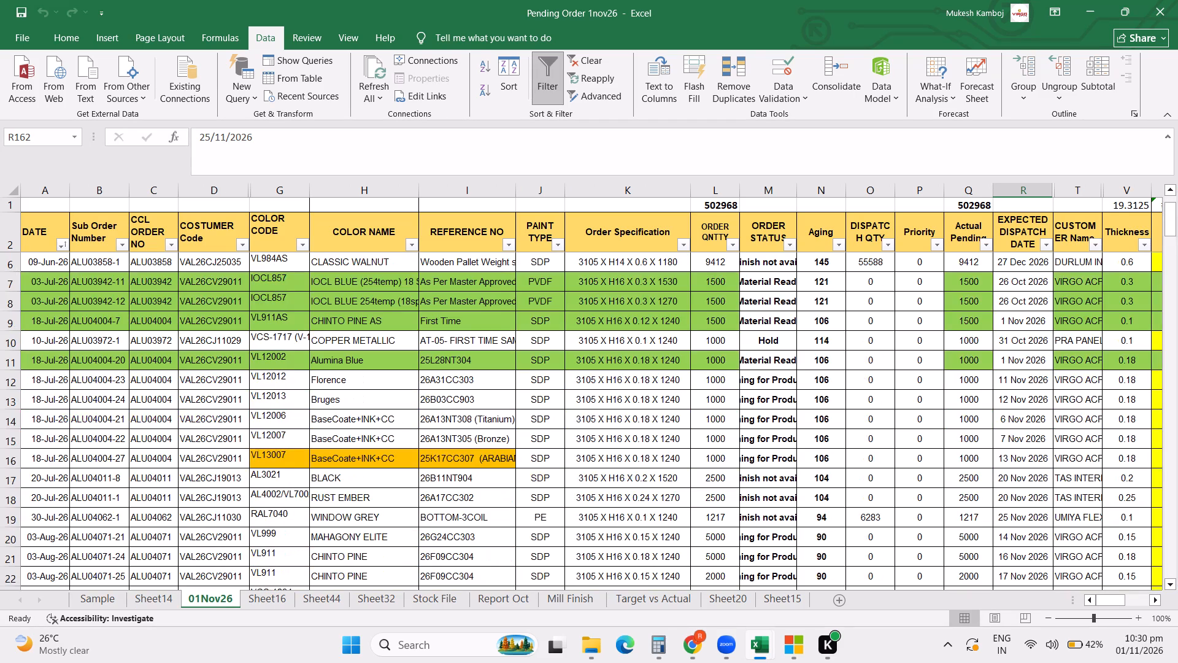
pyautogui.scroll(1, 685, 326)
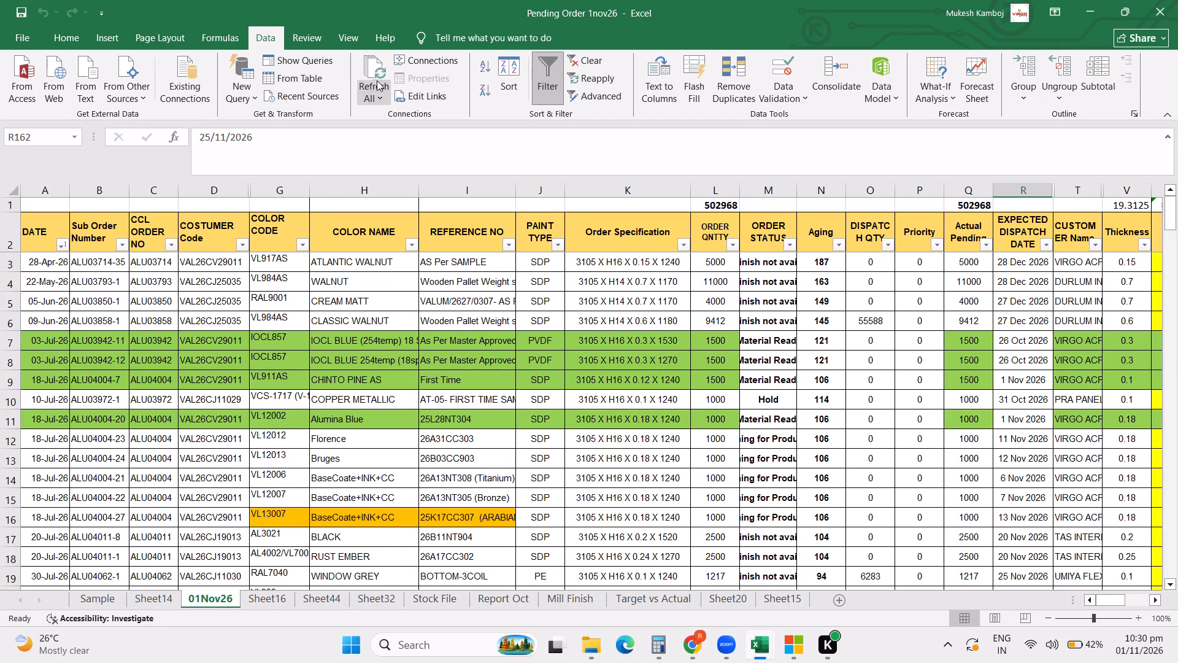
pyautogui.click(373, 77)
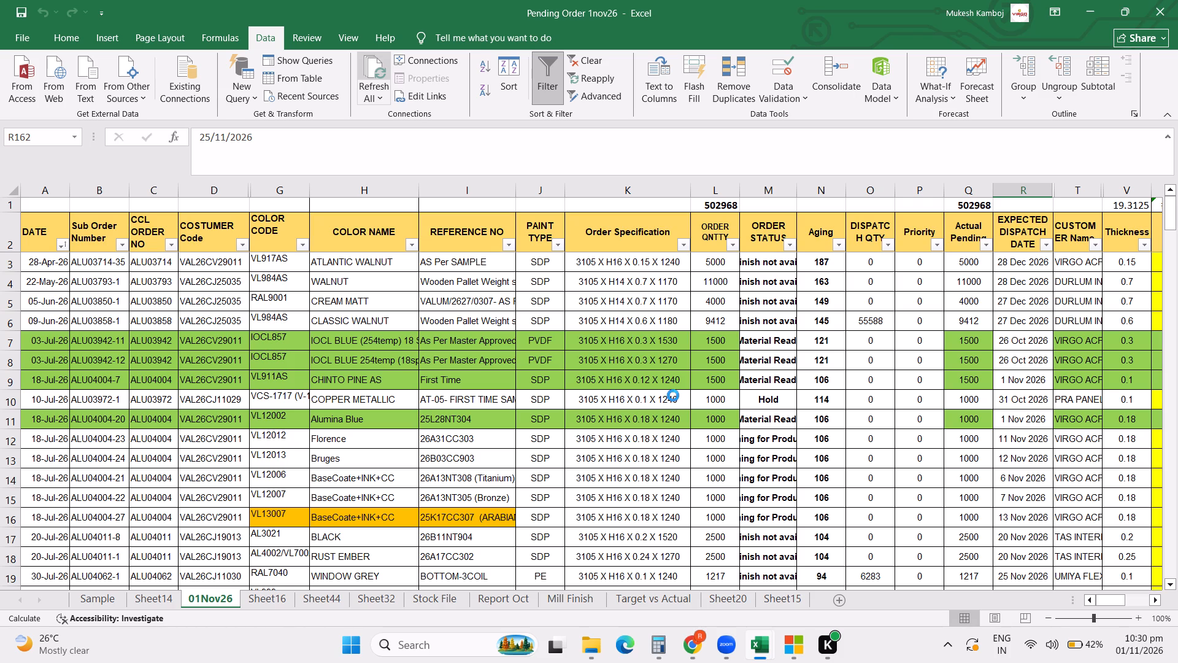
pyautogui.click(156, 596)
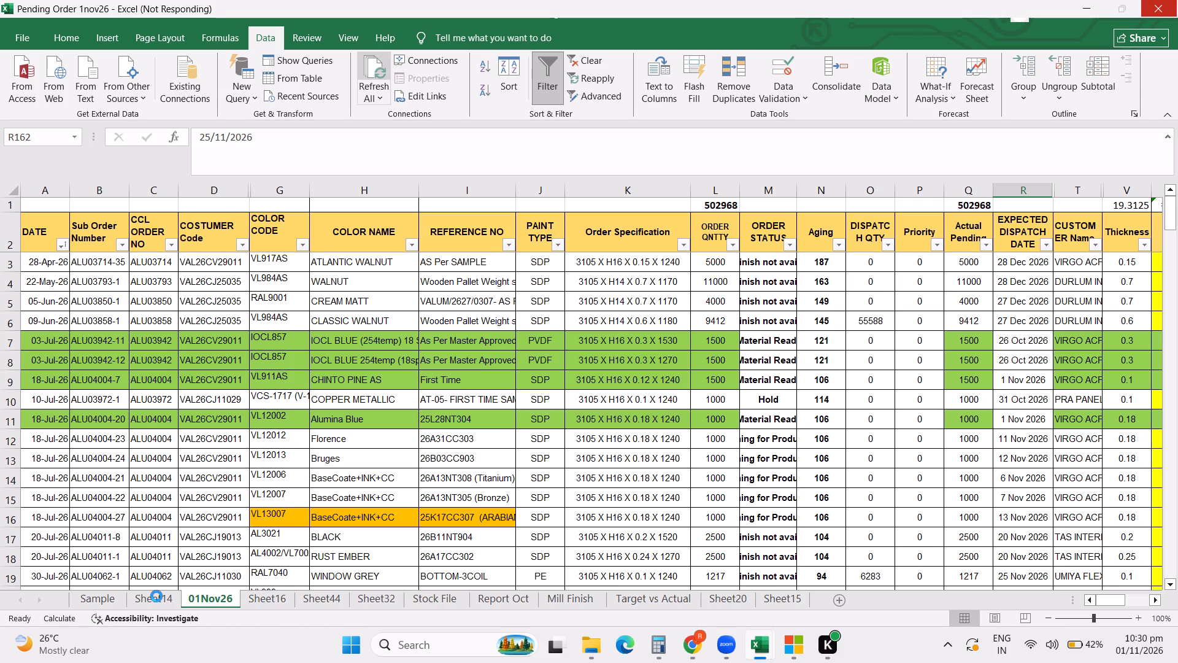
# Switch to Google Chrome.
pyautogui.click(696, 653)
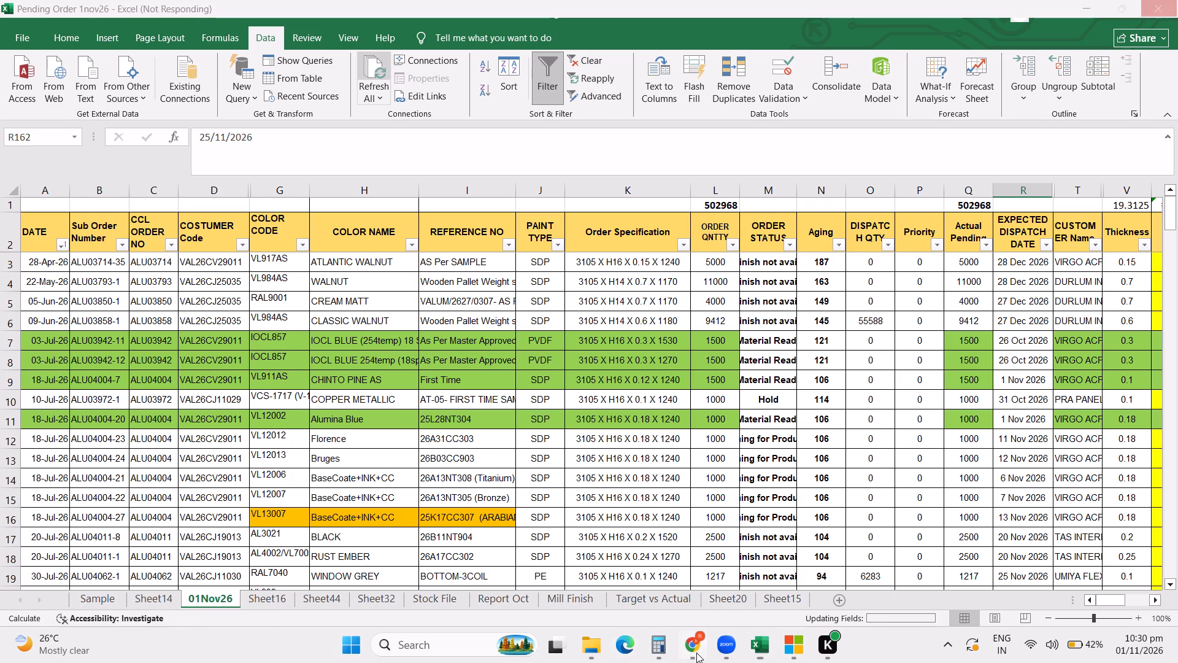
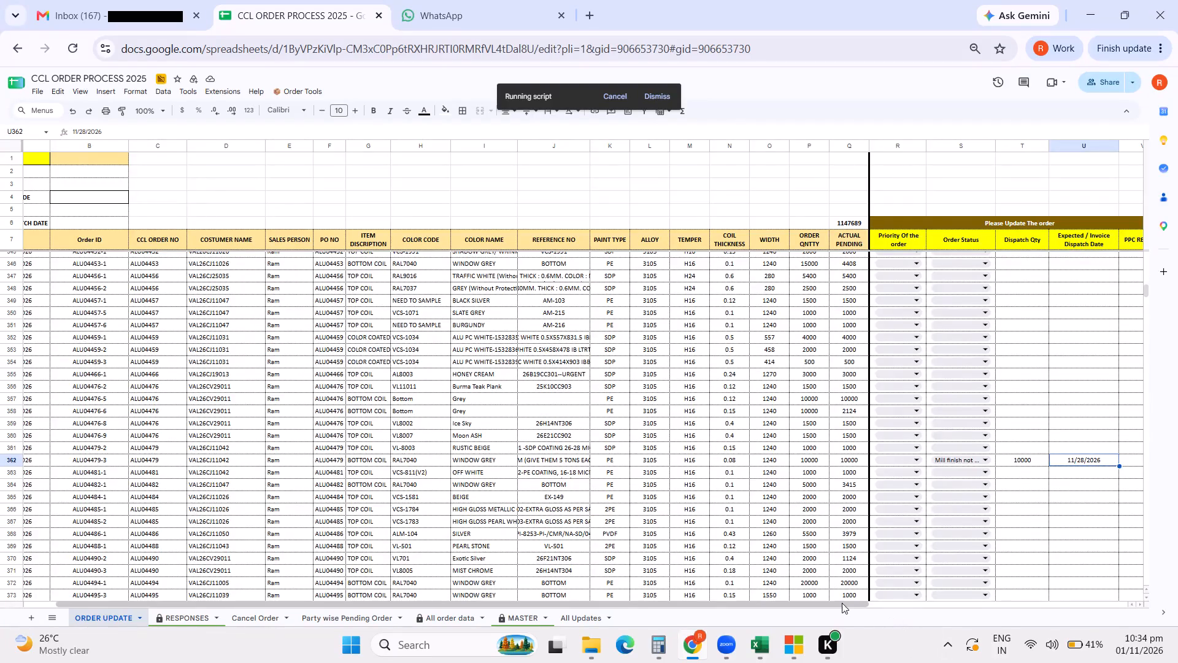
pyautogui.moveTo(841, 602); pyautogui.dragTo(871, 603)
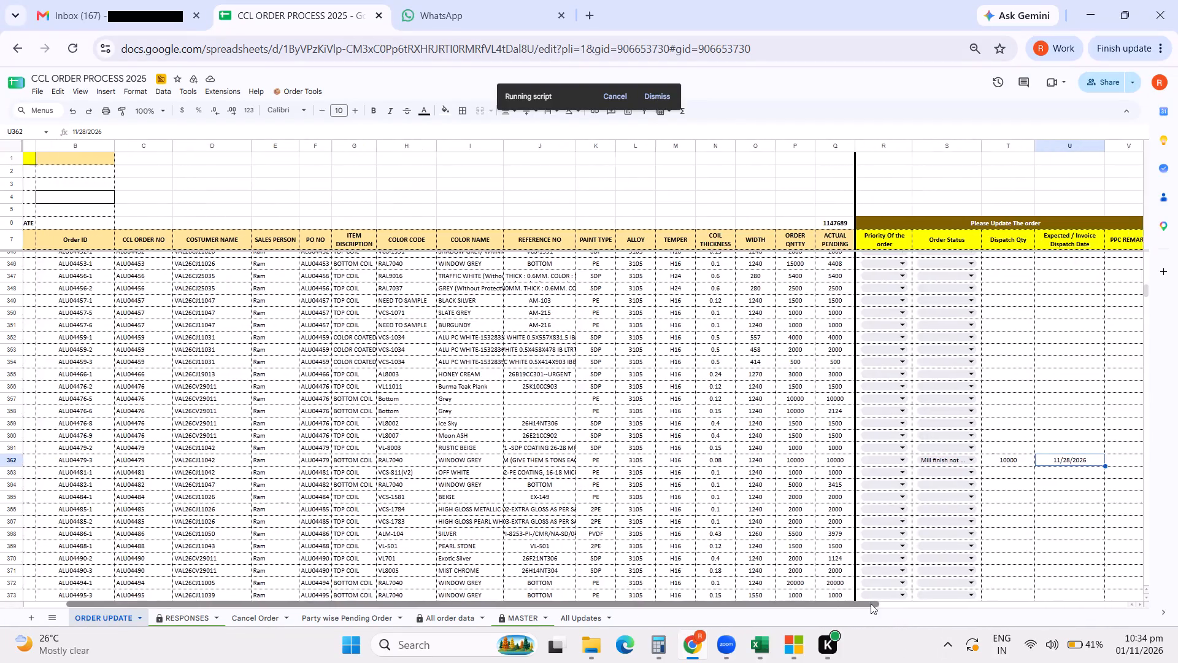
pyautogui.moveTo(871, 603); pyautogui.dragTo(1013, 612)
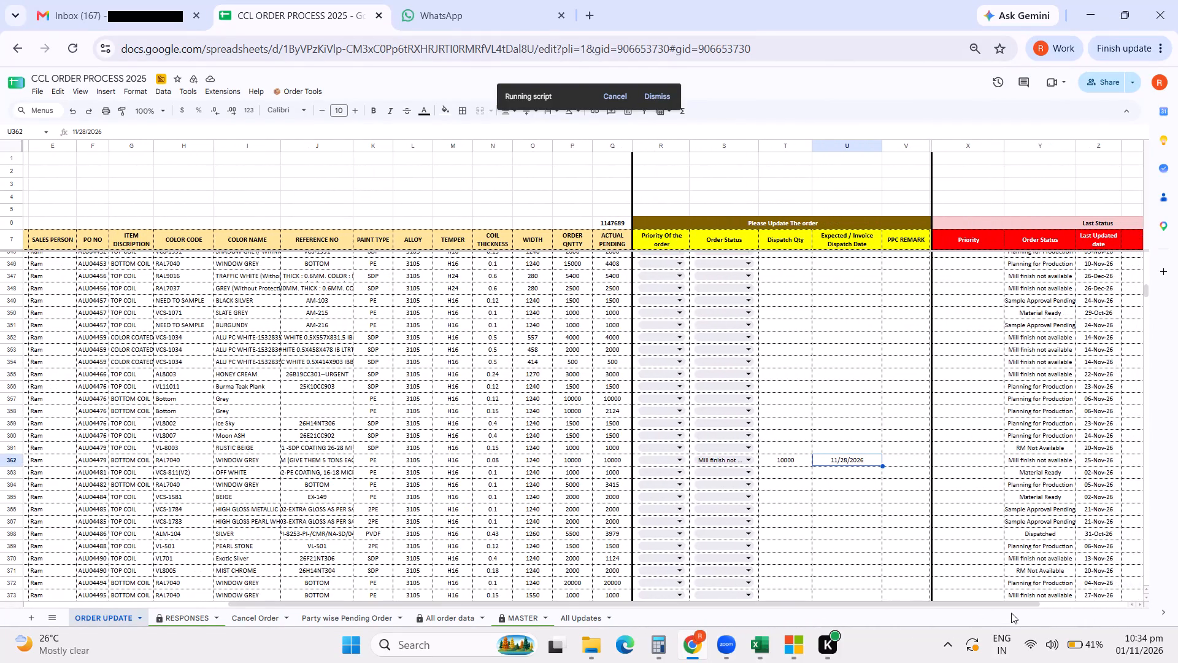
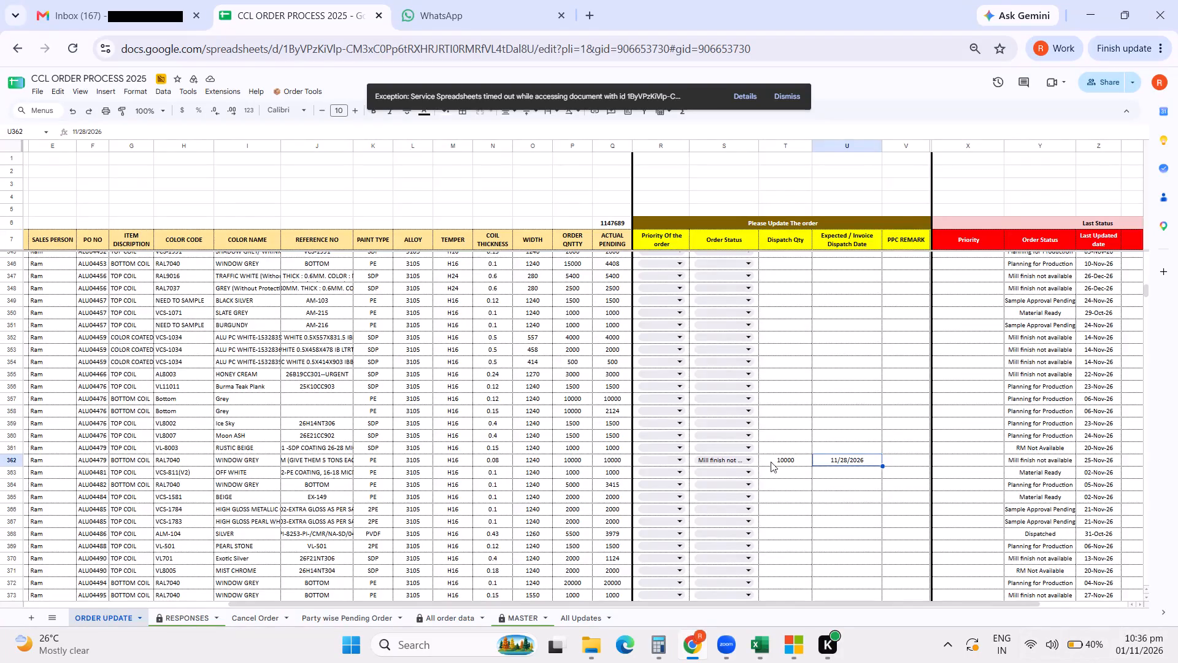
pyautogui.click(790, 92)
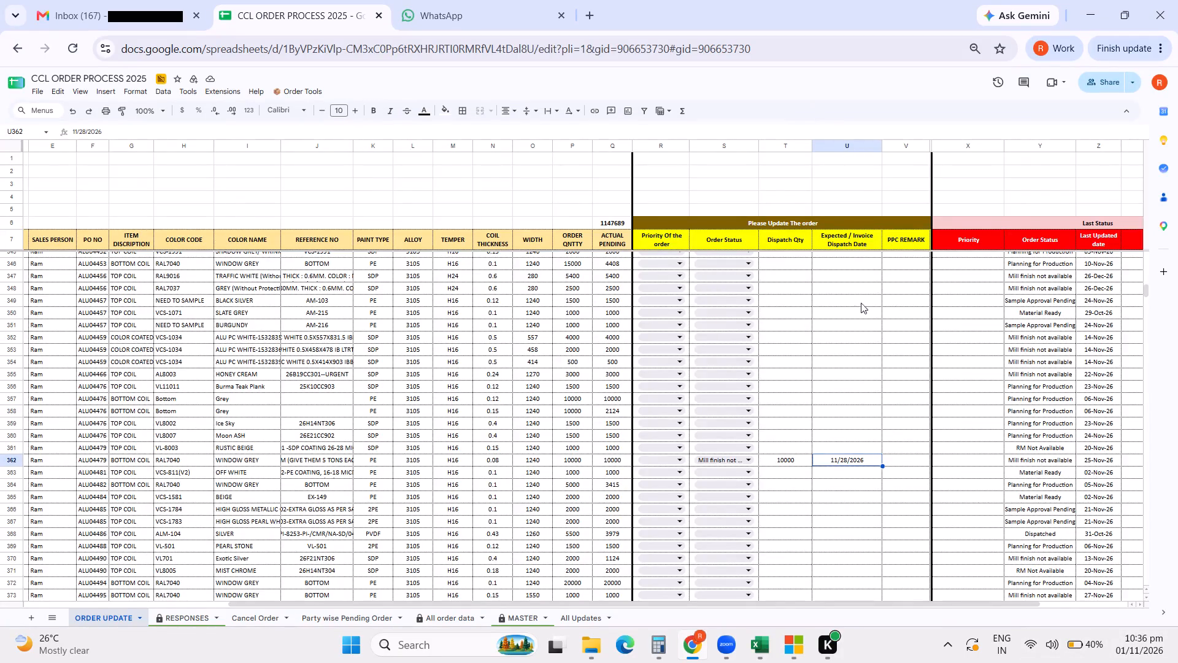
pyautogui.click(319, 94)
pyautogui.click(308, 110)
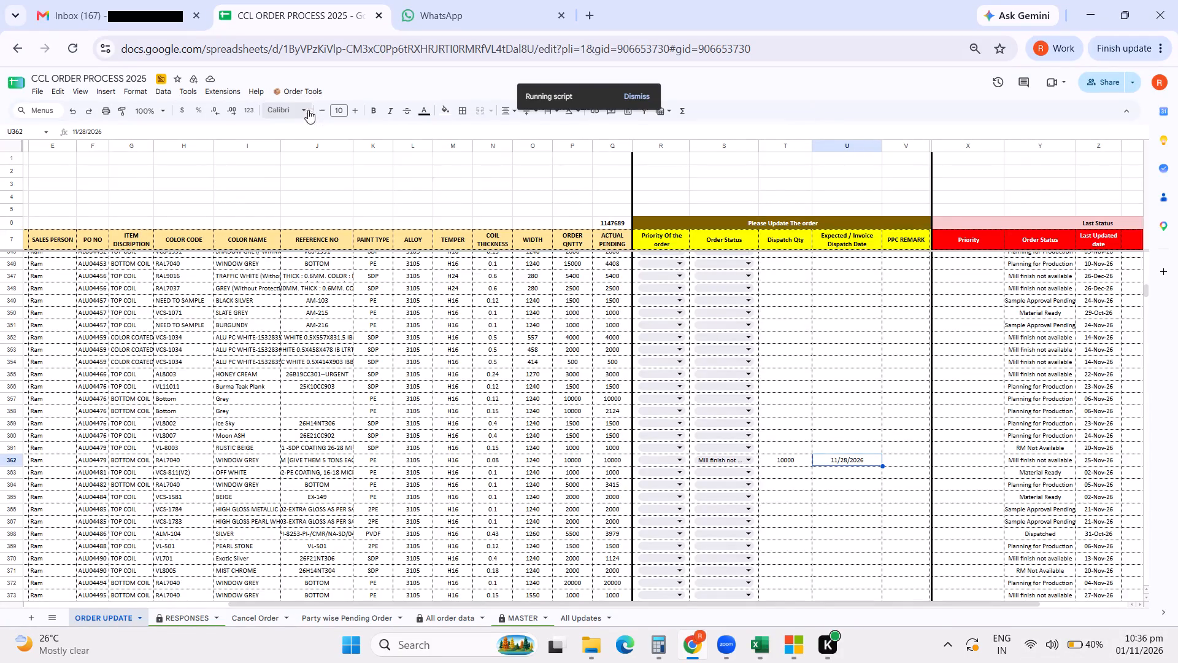
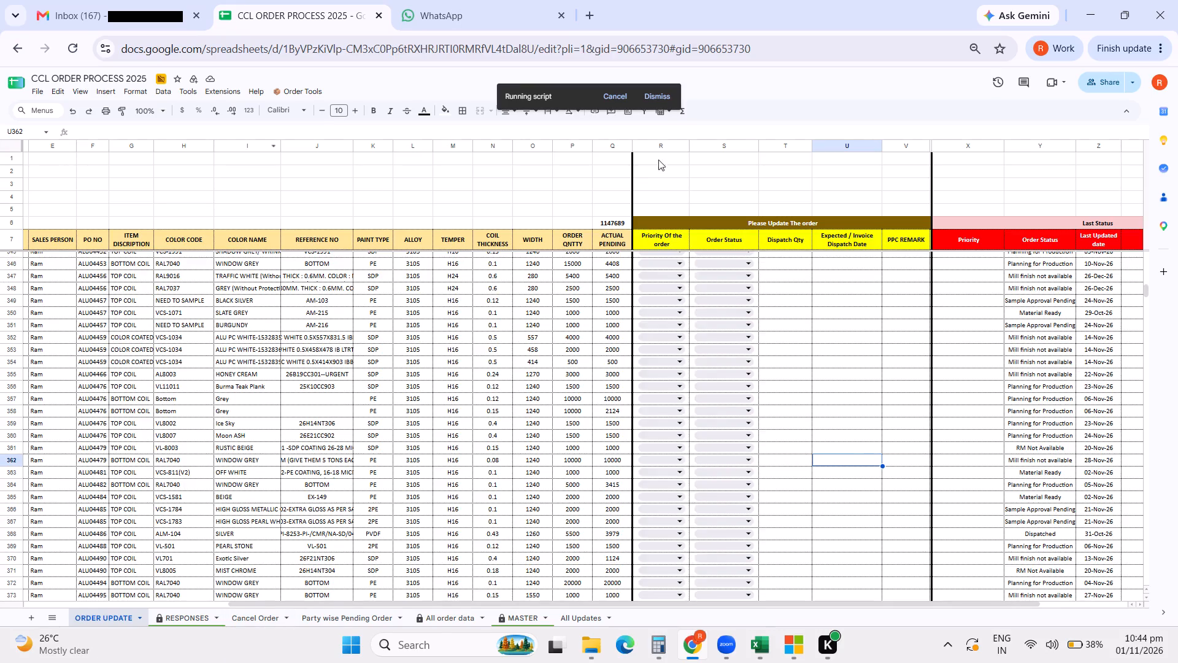
# Dismiss the running-script notice and acknowledge the order script's message for the ORDER UPDATE submission.
pyautogui.click(660, 96)
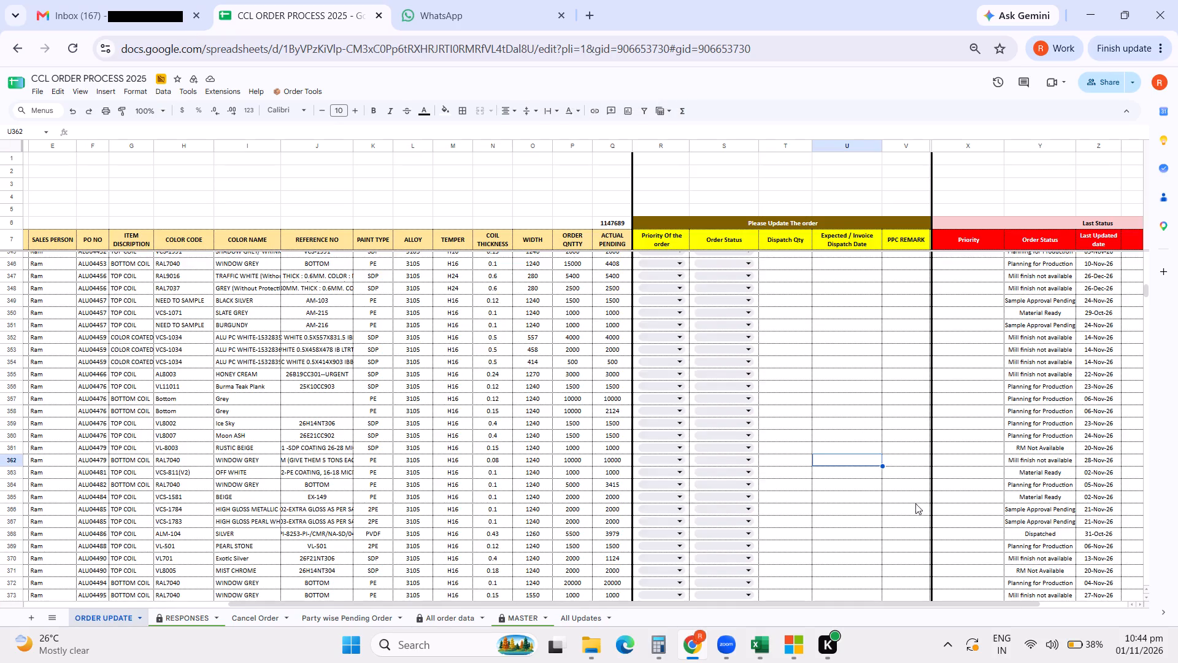
pyautogui.click(901, 478)
pyautogui.click(877, 458)
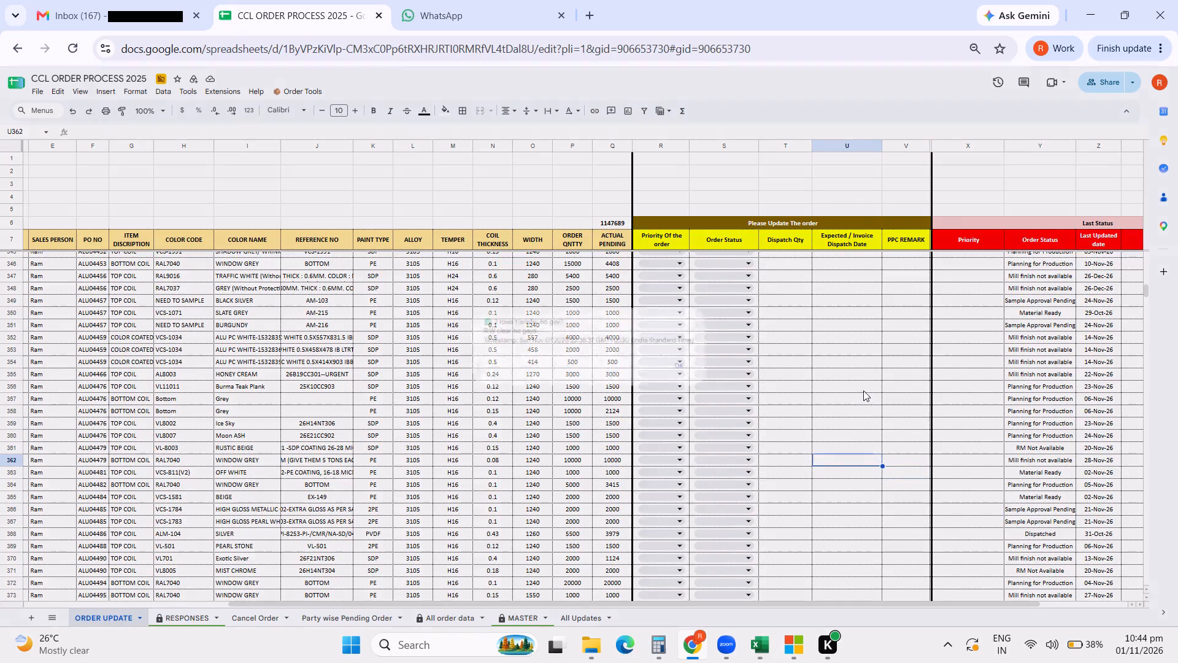
pyautogui.click(688, 370)
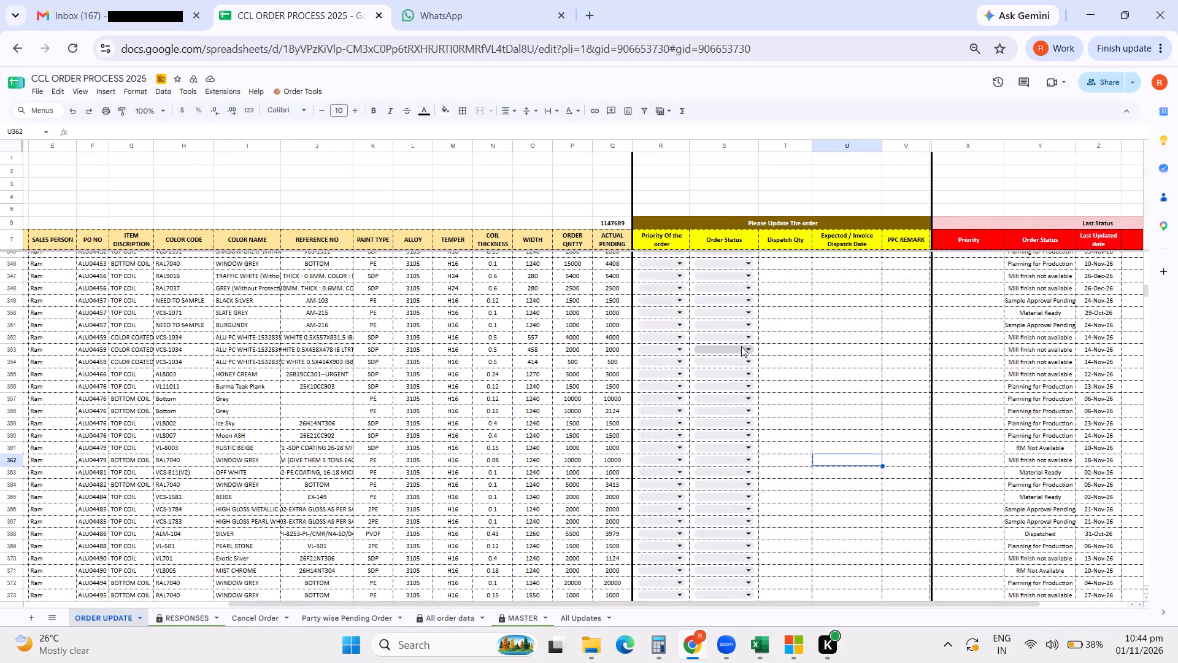